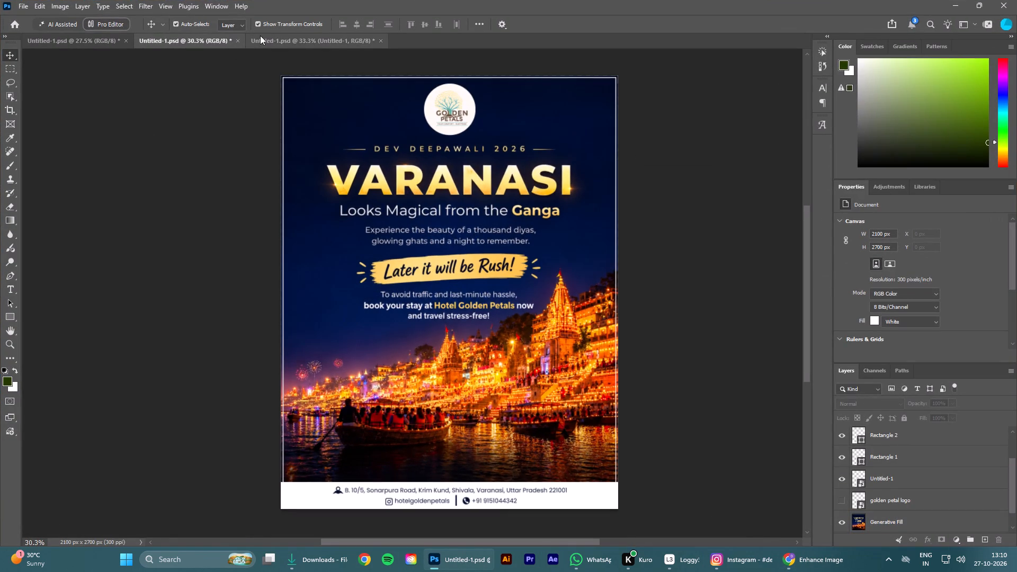
pyautogui.click(260, 35)
pyautogui.click(382, 41)
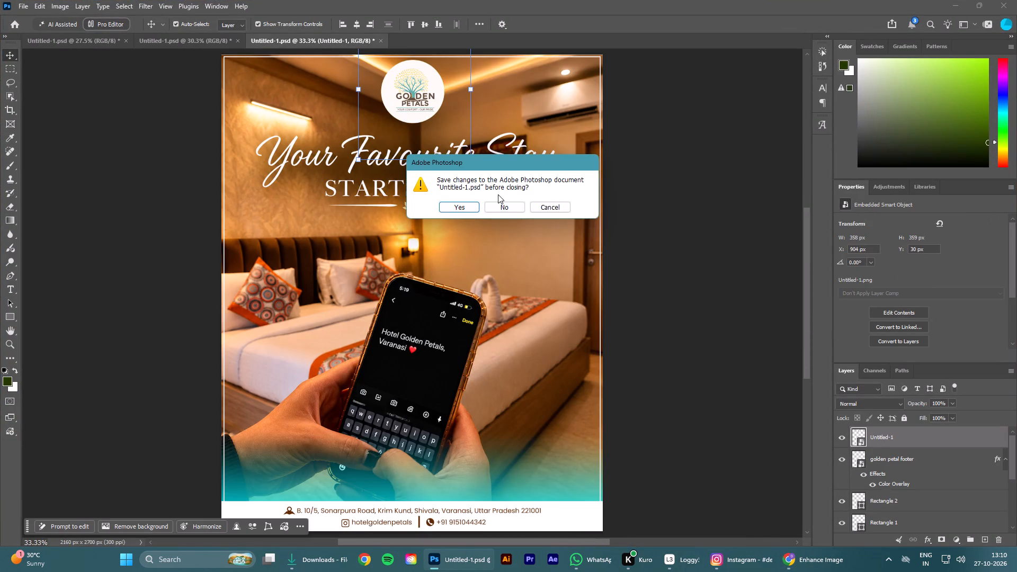
pyautogui.click(509, 205)
# Create a new 2100 x 2700 px document at 300 ppi from the recent Custom preset.
pyautogui.click(105, 39)
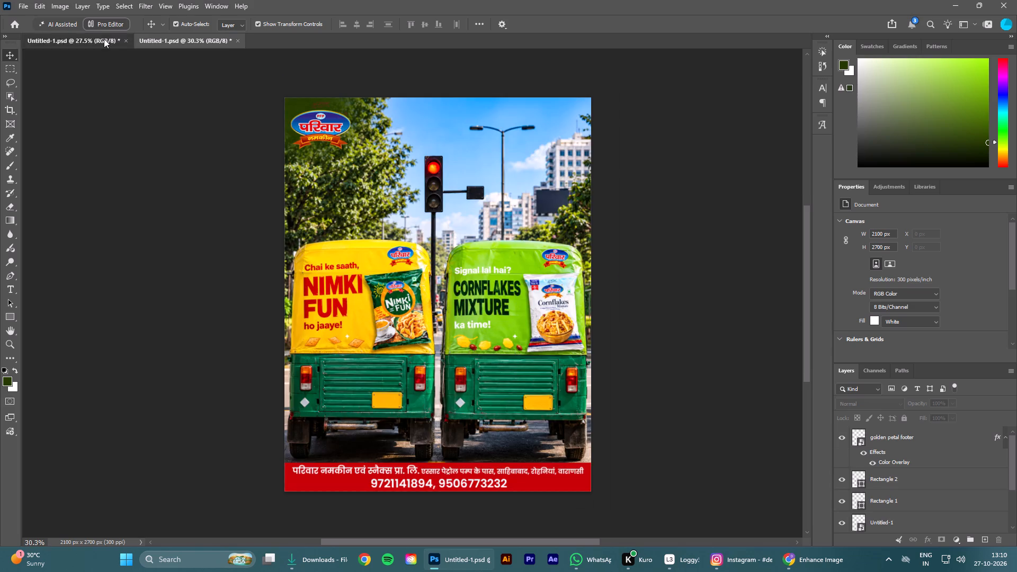
pyautogui.click(163, 41)
pyautogui.click(151, 173)
pyautogui.click(22, 25)
pyautogui.click(17, 22)
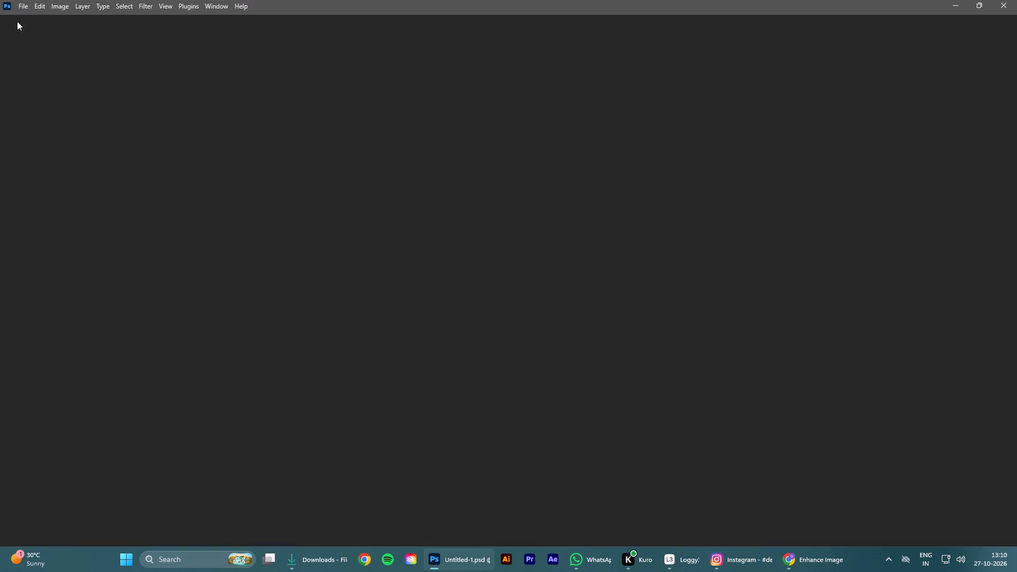
pyautogui.click(43, 70)
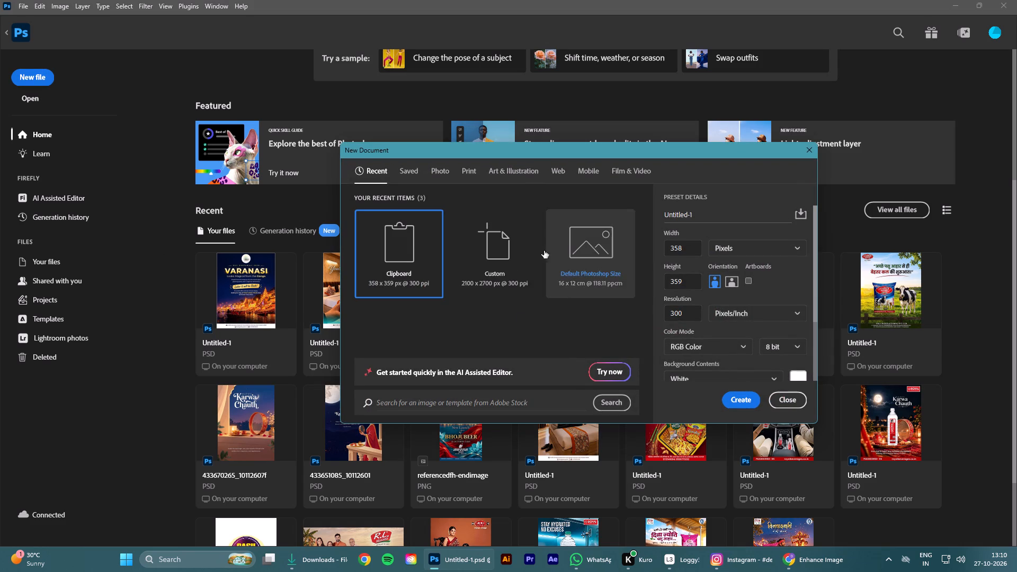
pyautogui.click(503, 238)
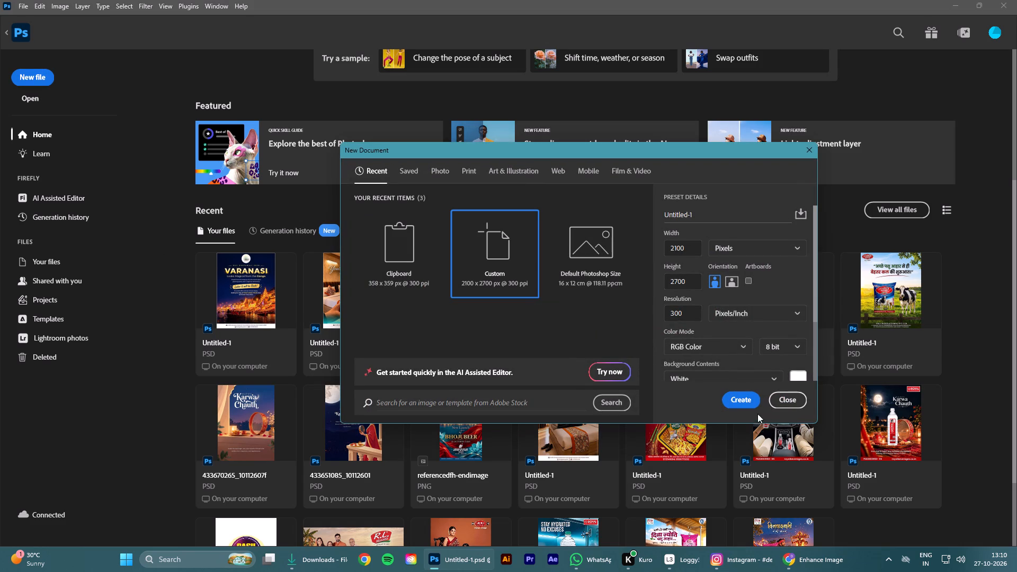
pyautogui.click(742, 396)
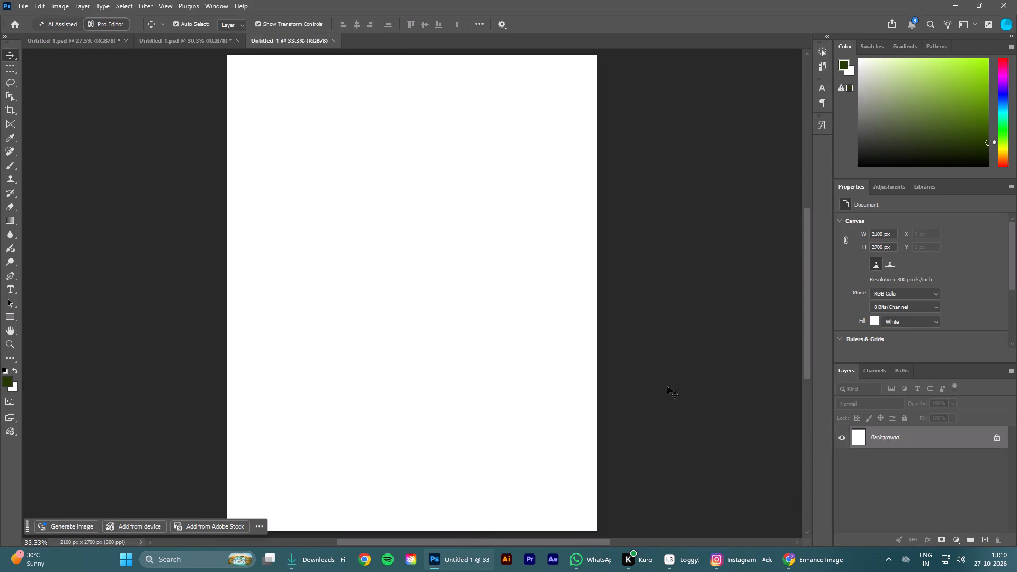
# Place "Neon Cyberpunk Bar Lounge.png" from the Downloads folder into the blank document.
pyautogui.keyDown('alt'); pyautogui.scroll(-6, 665, 379); pyautogui.keyUp('alt')
pyautogui.click(322, 571)
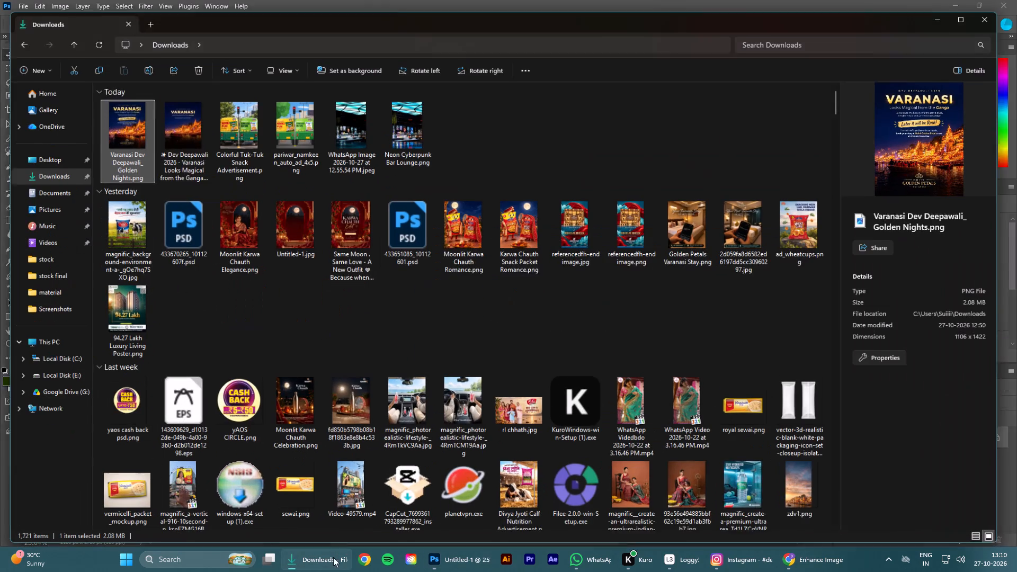
pyautogui.click(88, 37)
pyautogui.click(122, 120)
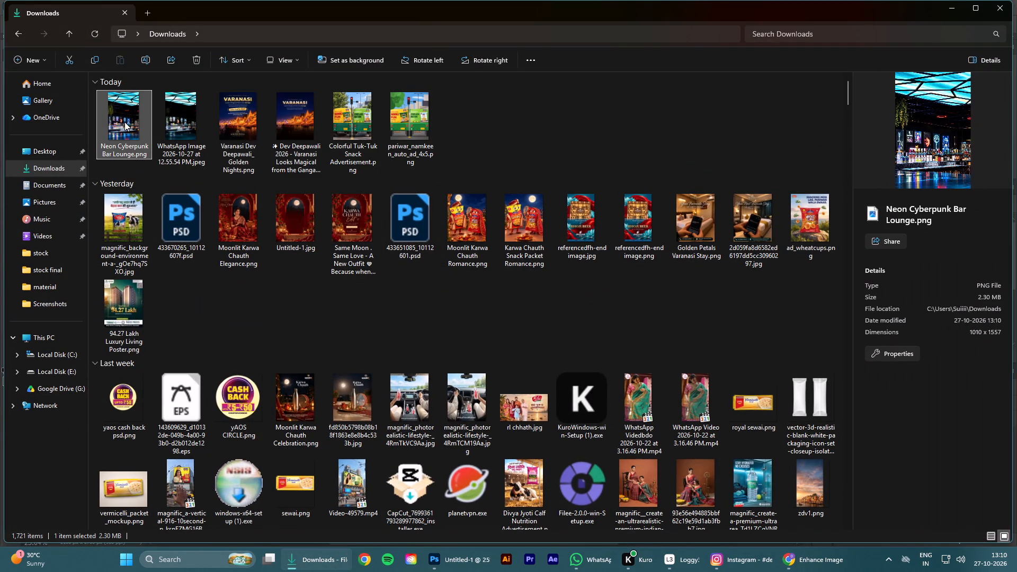
pyautogui.moveTo(117, 120); pyautogui.dragTo(471, 287)
pyautogui.click(640, 20)
pyautogui.click(656, 184)
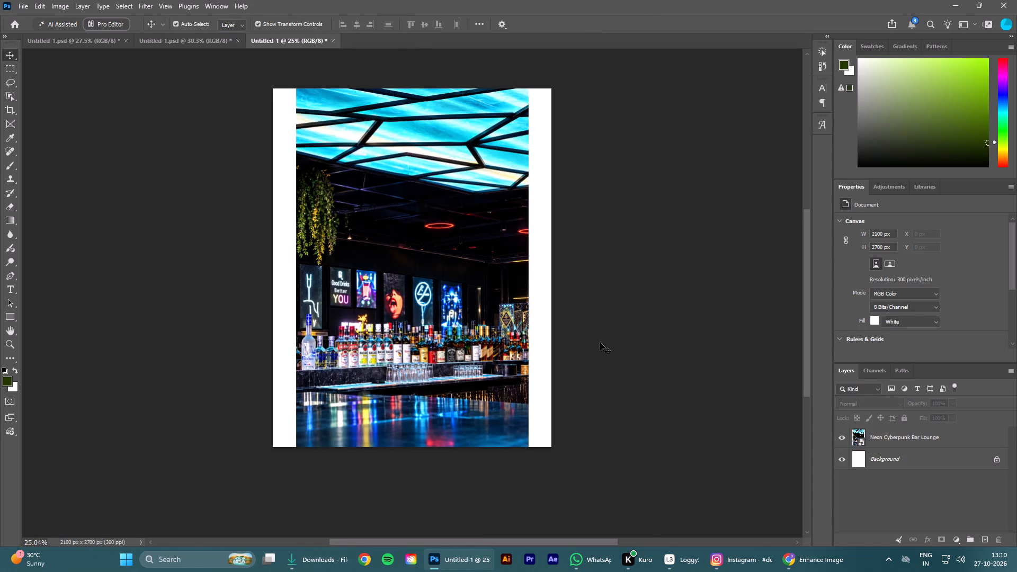
# Scale the bar image proportionally to about 49.90% so it spans the full 2100 px canvas width.
pyautogui.click(509, 368)
pyautogui.moveTo(531, 269); pyautogui.dragTo(553, 268)
pyautogui.moveTo(296, 267); pyautogui.dragTo(273, 270)
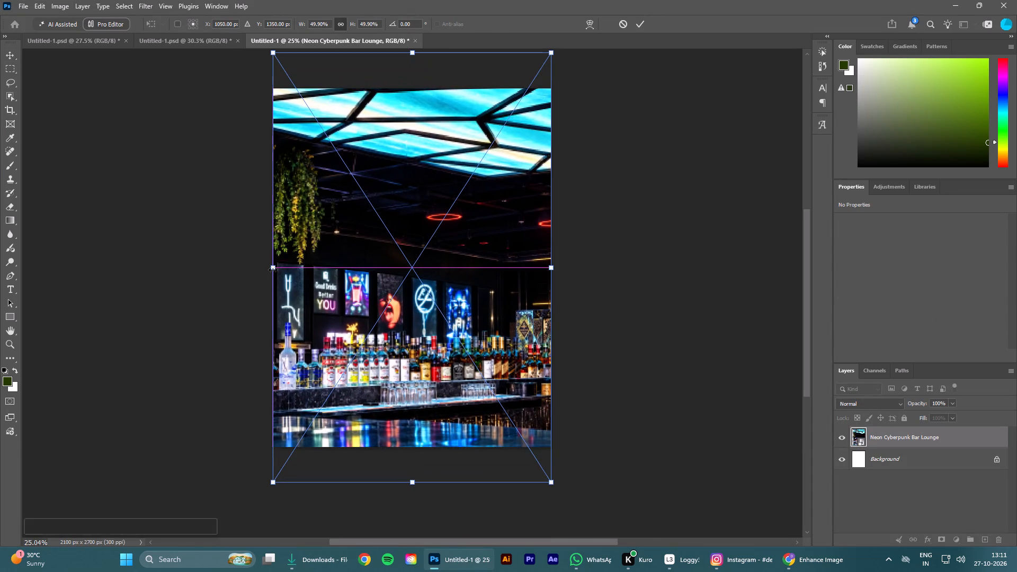
pyautogui.click(639, 23)
pyautogui.click(656, 197)
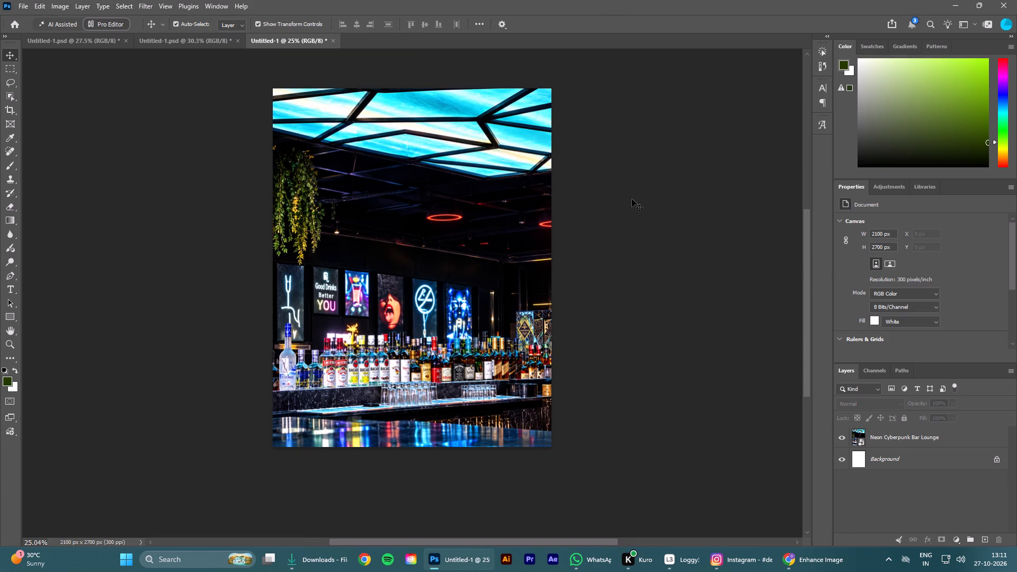
# Move the bar image straight up about 100 px to Y about -369 px, keeping it aligned with the canvas sides.
pyautogui.click(509, 237)
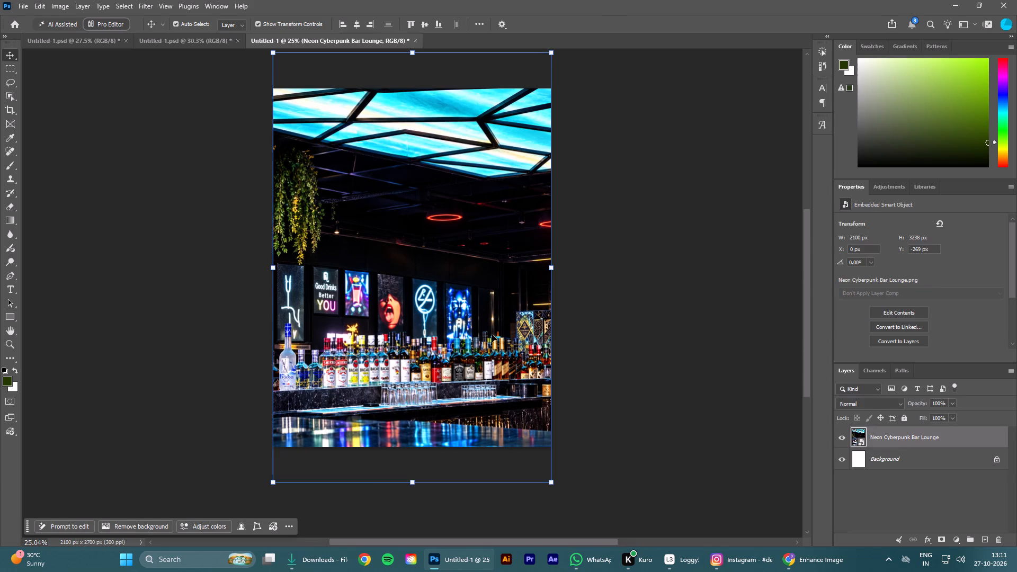
pyautogui.scroll(5, 492, 335)
pyautogui.scroll(-3, 492, 335)
pyautogui.moveTo(460, 368); pyautogui.dragTo(459, 357)
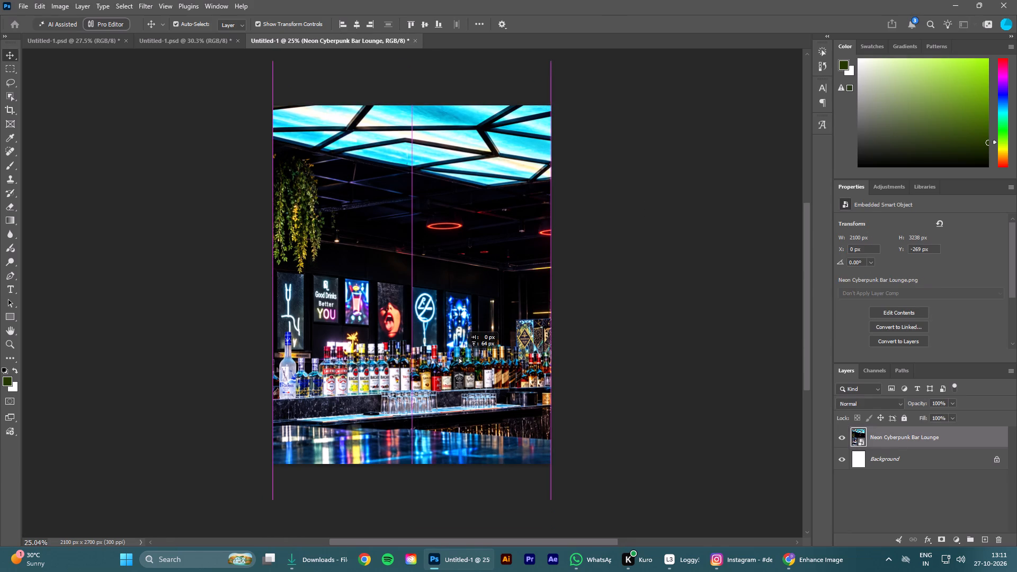
pyautogui.moveTo(459, 357); pyautogui.dragTo(459, 346)
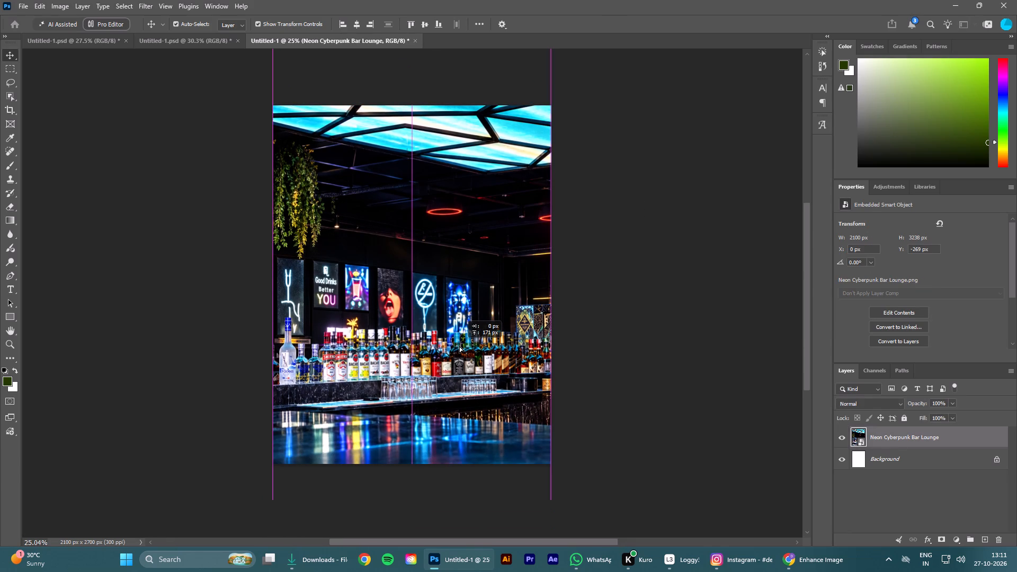
pyautogui.moveTo(459, 346); pyautogui.dragTo(461, 338)
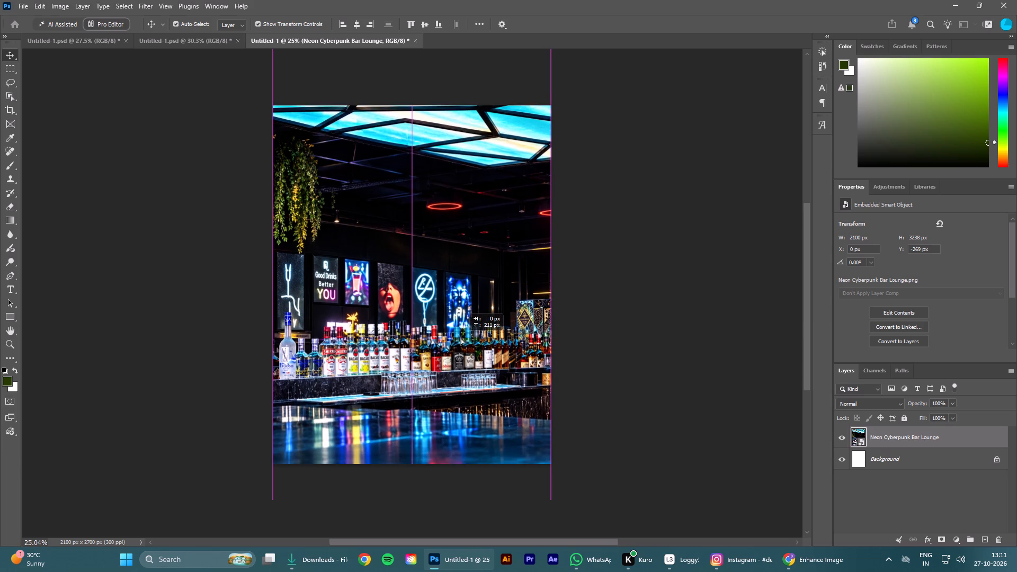
pyautogui.moveTo(461, 338); pyautogui.dragTo(458, 346)
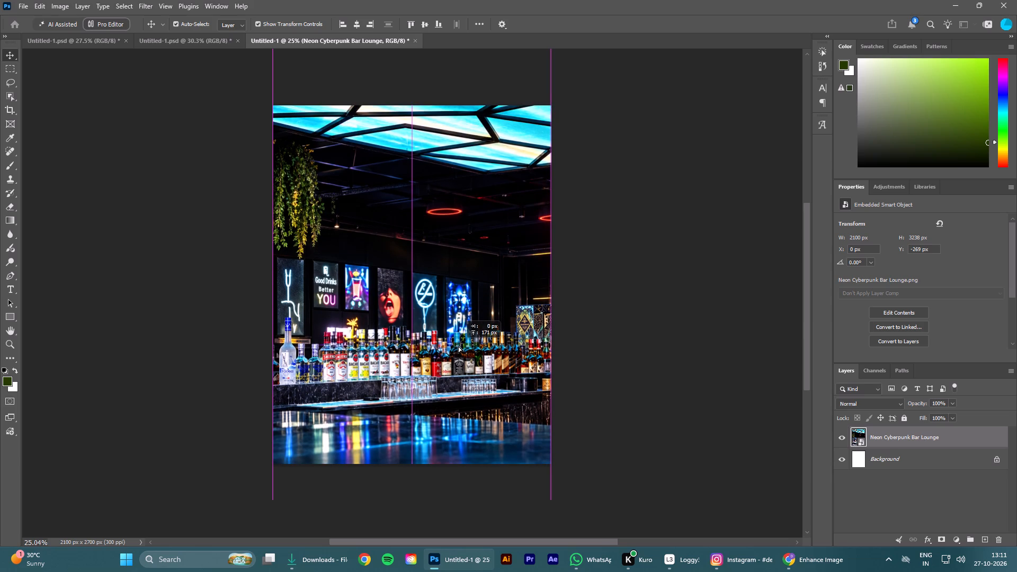
pyautogui.moveTo(458, 346); pyautogui.dragTo(461, 359)
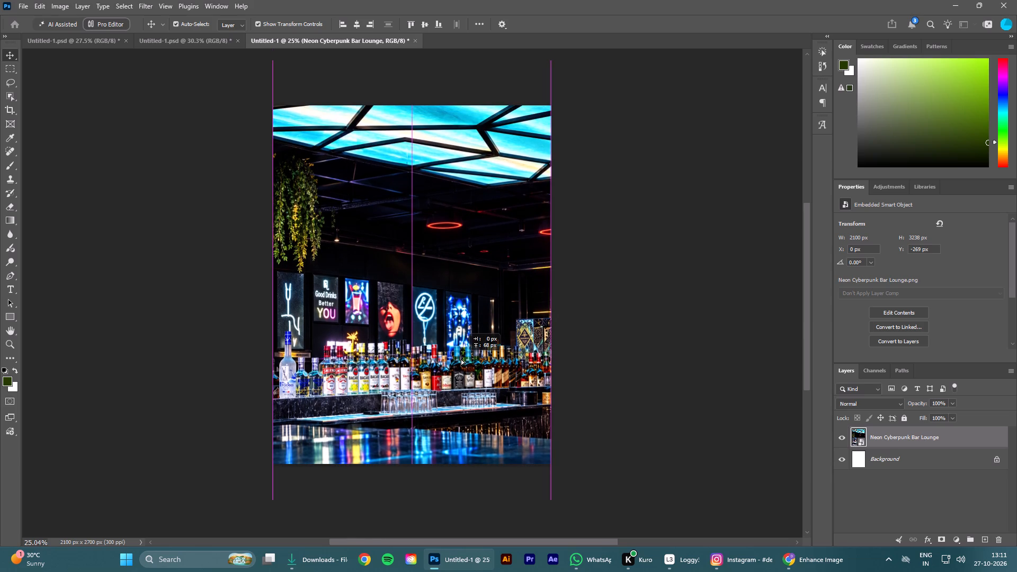
pyautogui.moveTo(461, 359); pyautogui.dragTo(460, 352)
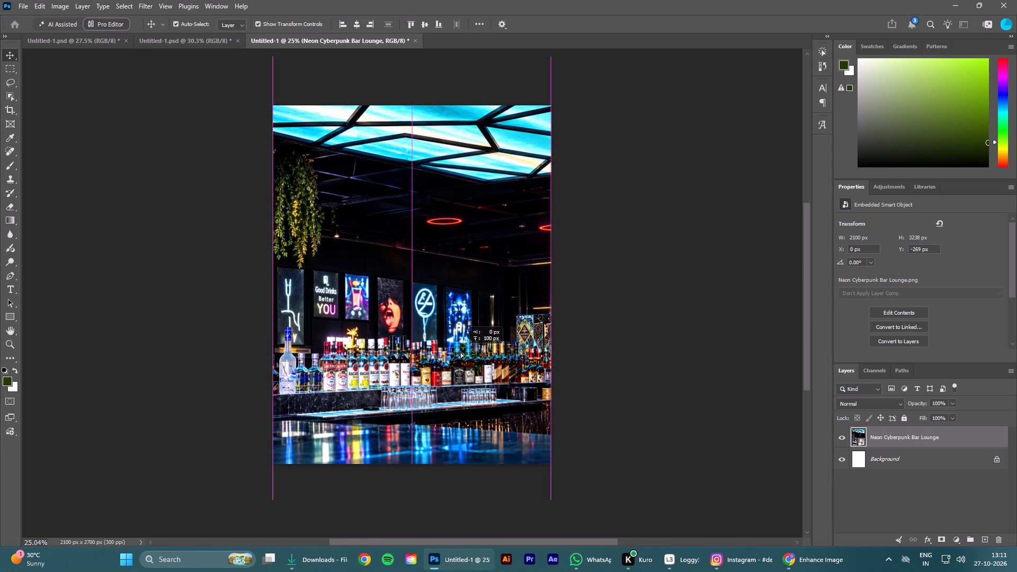
pyautogui.moveTo(460, 352); pyautogui.dragTo(460, 353)
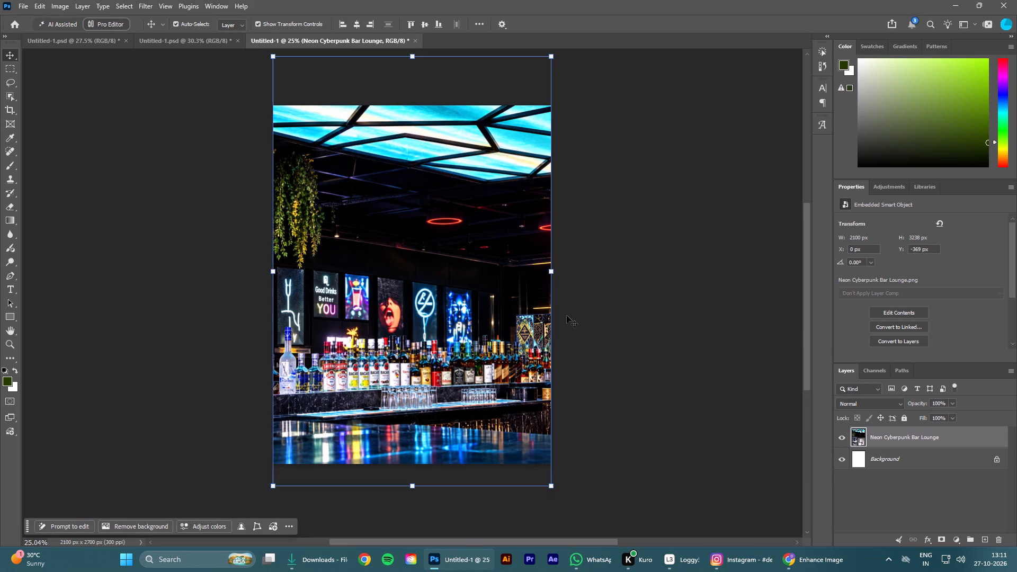
pyautogui.click(653, 233)
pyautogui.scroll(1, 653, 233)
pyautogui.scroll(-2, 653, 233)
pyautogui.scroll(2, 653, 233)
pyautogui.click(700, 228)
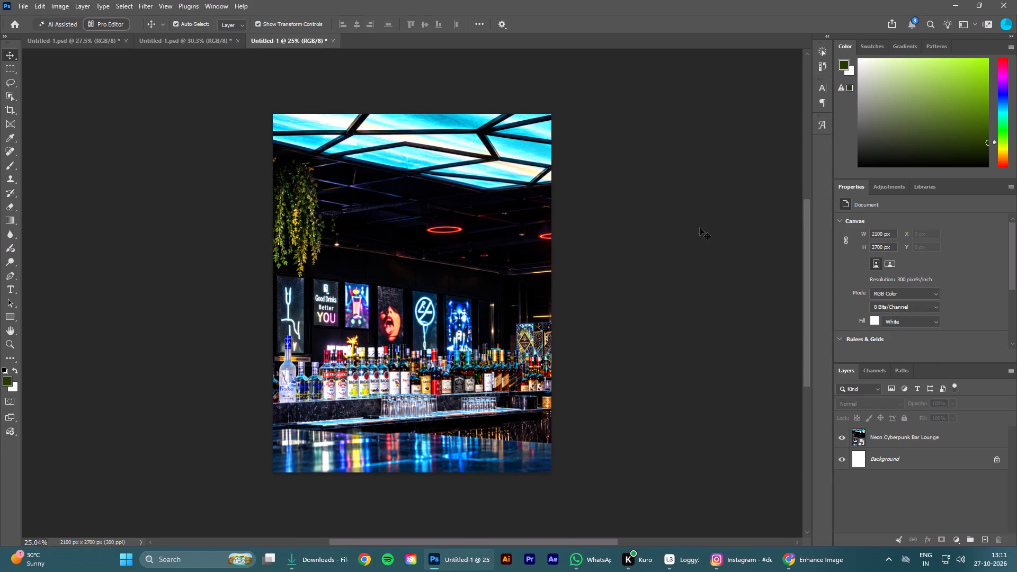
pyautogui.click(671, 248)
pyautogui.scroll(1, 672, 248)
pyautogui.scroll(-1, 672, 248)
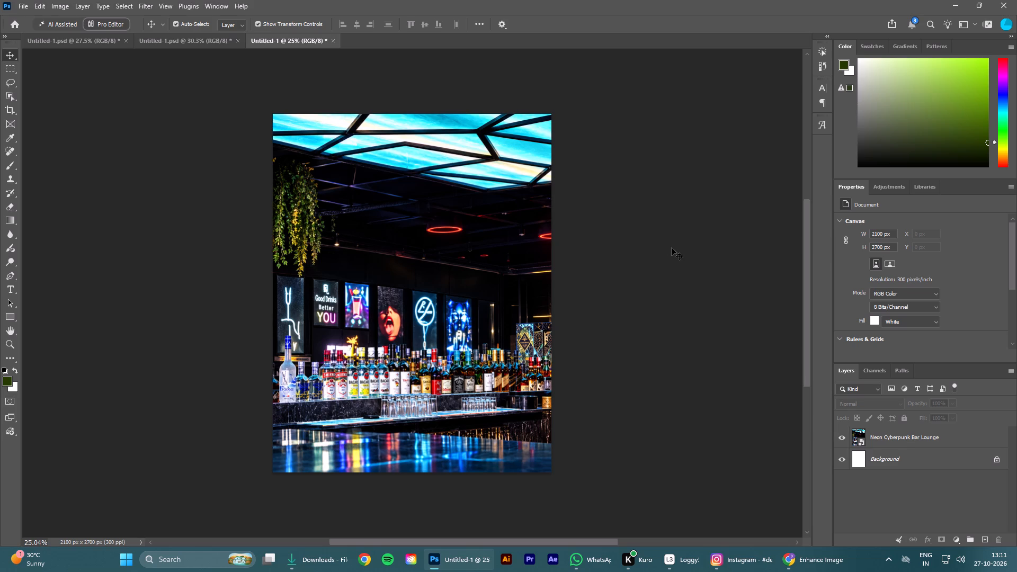
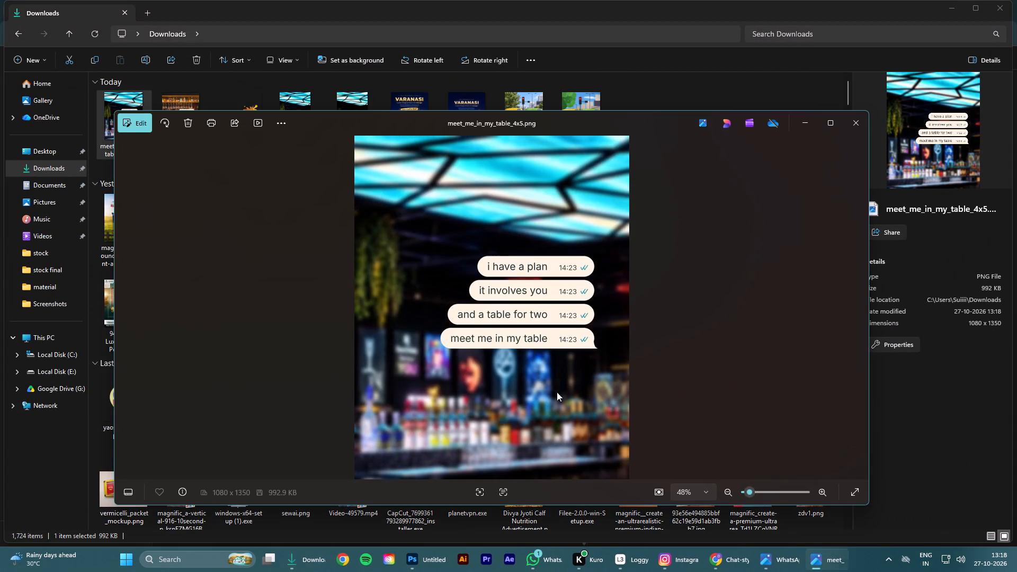
# Examine the chat bubbles and blurred bar background of meet_me_in_my_table_4x5.png, enlarging the viewer to full screen.
pyautogui.scroll(6, 683, 329)
pyautogui.scroll(-8, 682, 328)
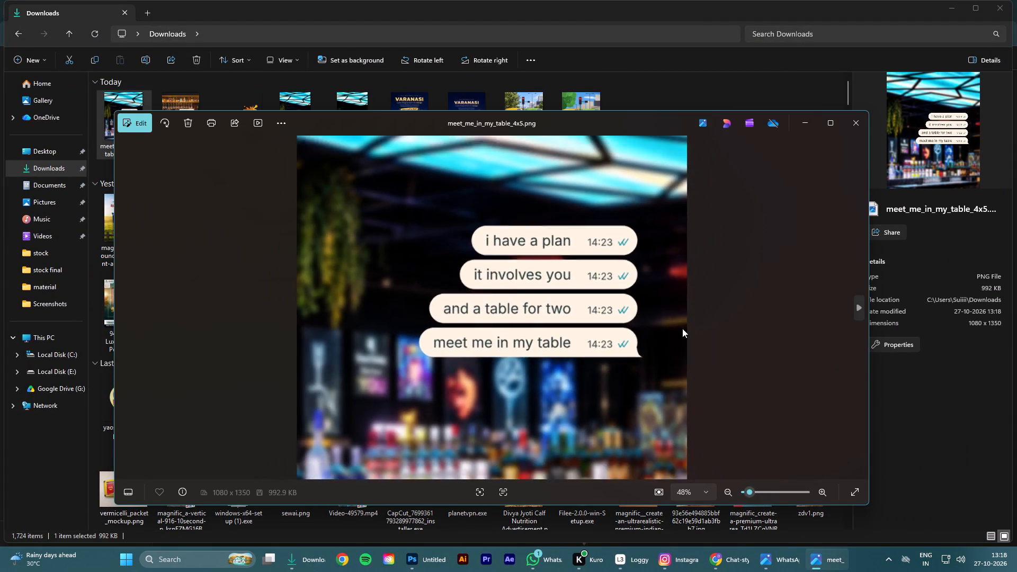
pyautogui.scroll(-8, 682, 328)
pyautogui.click(834, 121)
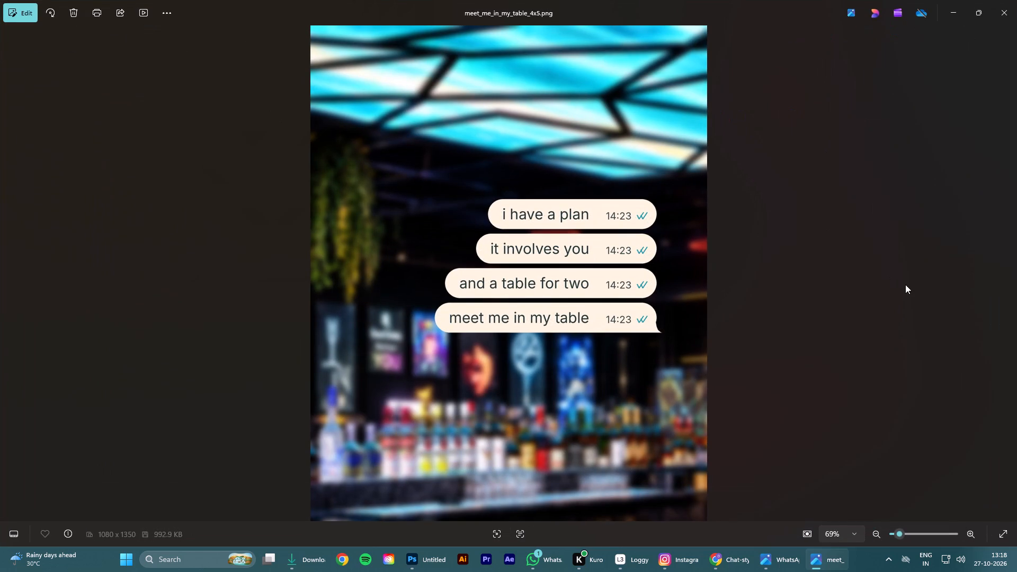
pyautogui.click(905, 284)
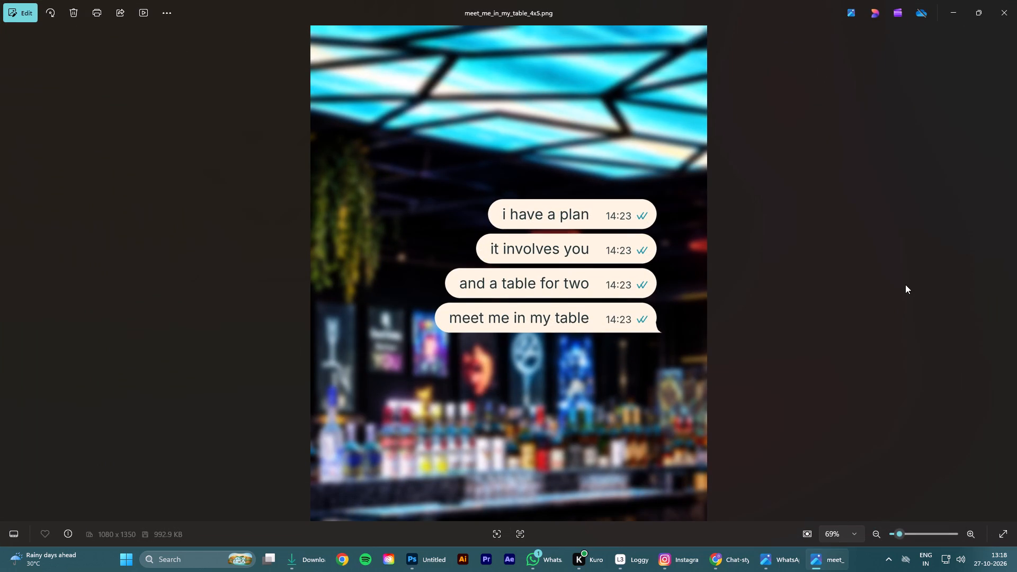
pyautogui.tripleClick(906, 284)
pyautogui.click(906, 284)
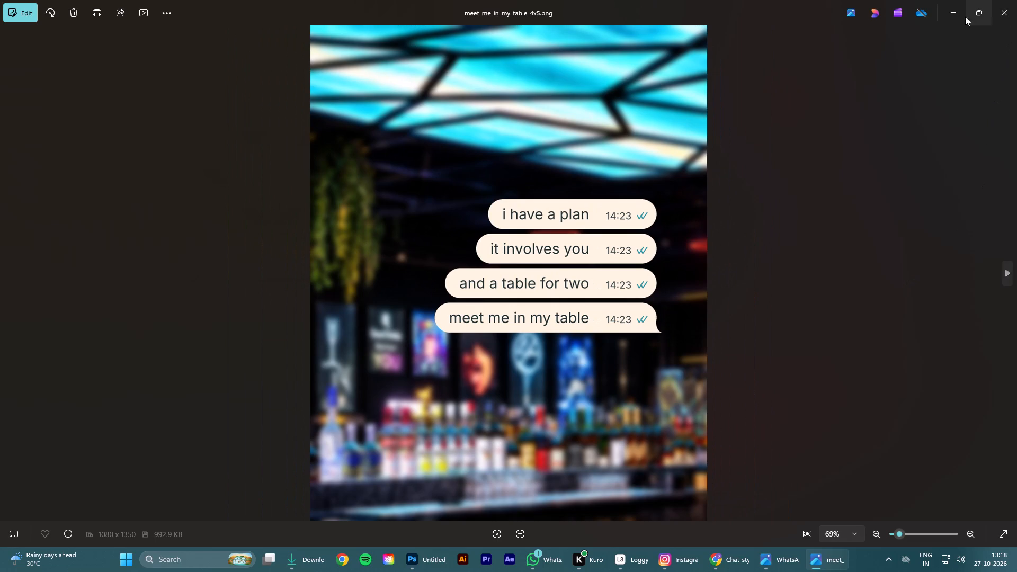
pyautogui.click(958, 17)
# View the WhatsApp reference image with the "meet me in Gemmayze" chat bubbles for comparison.
pyautogui.doubleClick(166, 115)
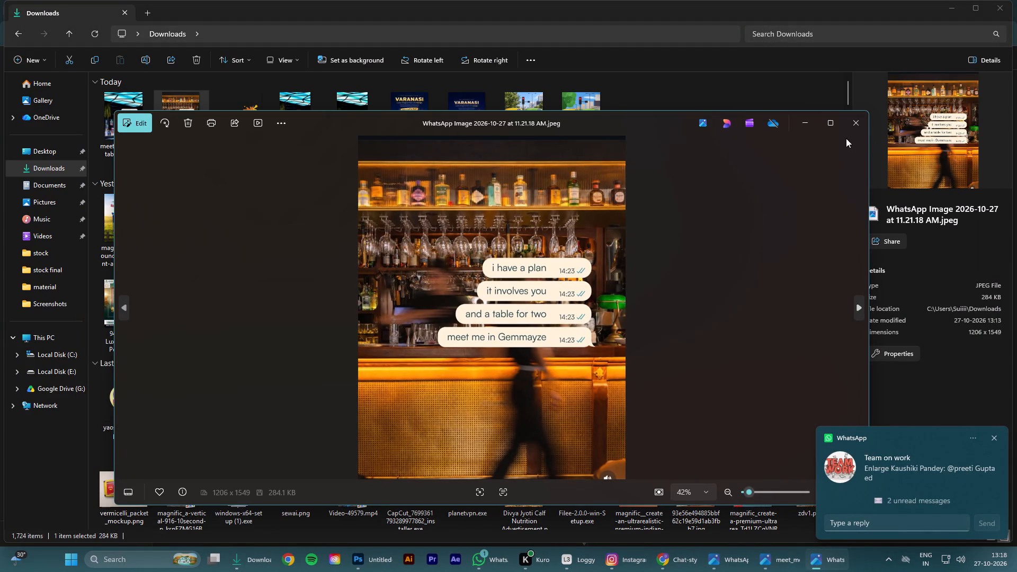
pyautogui.click(827, 122)
pyautogui.click(976, 8)
pyautogui.click(792, 122)
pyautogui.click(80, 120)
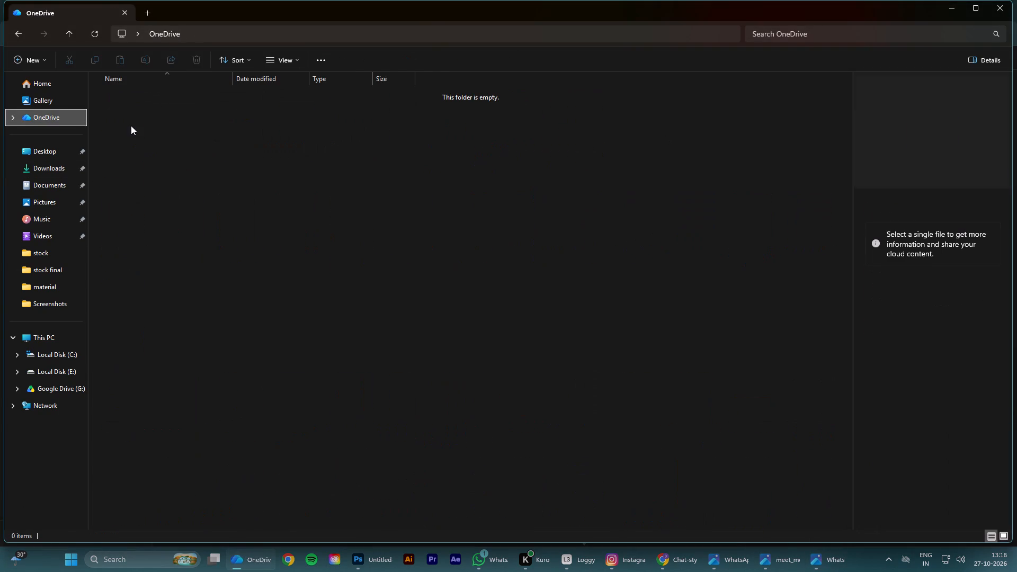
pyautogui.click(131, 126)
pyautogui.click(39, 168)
# Reopen meet_me_in_my_table_4x5.png from Downloads and inspect its chat bubble text and background up close.
pyautogui.doubleClick(129, 112)
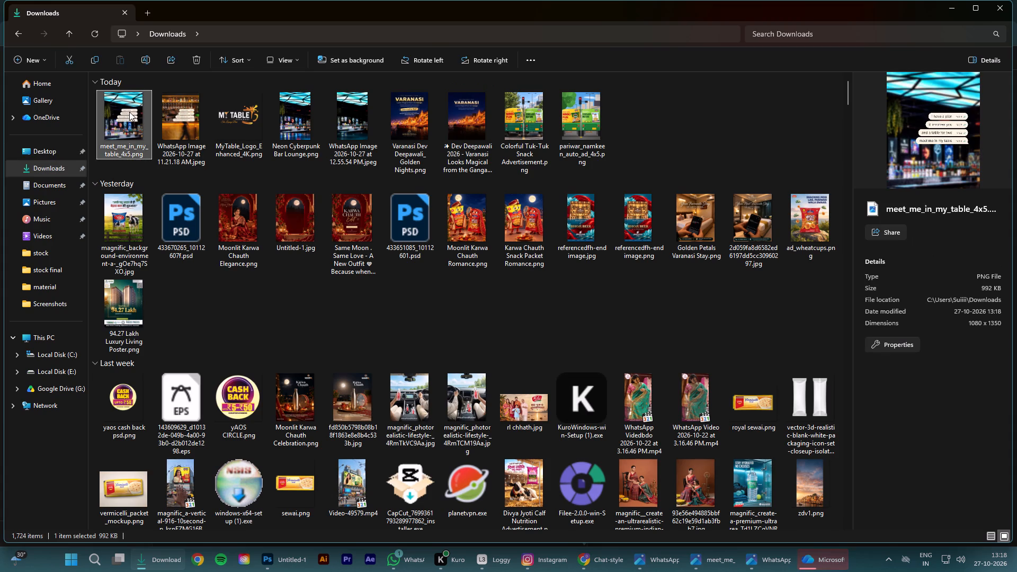
pyautogui.scroll(7, 511, 350)
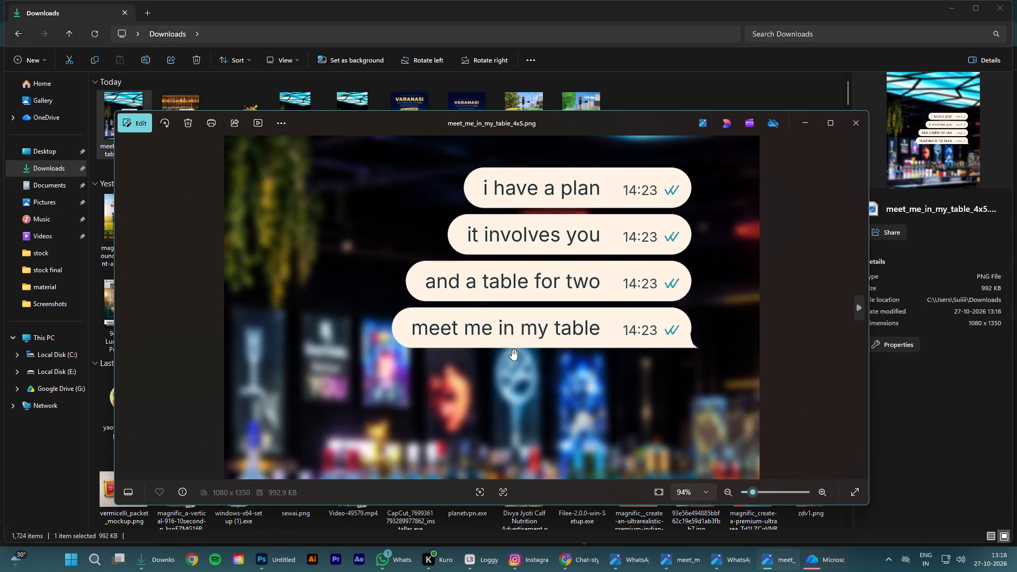
pyautogui.scroll(-12, 512, 349)
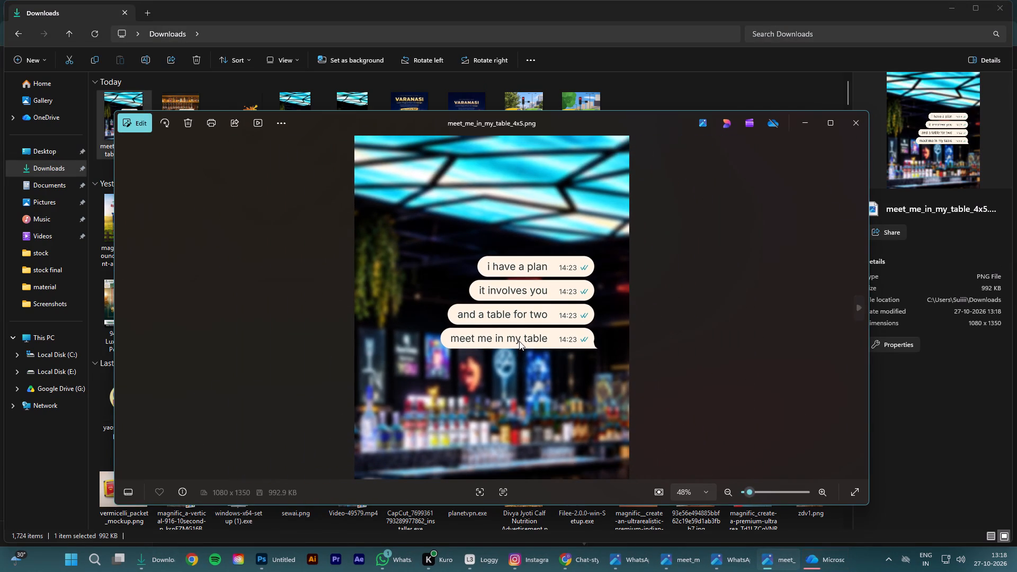
pyautogui.scroll(7, 533, 318)
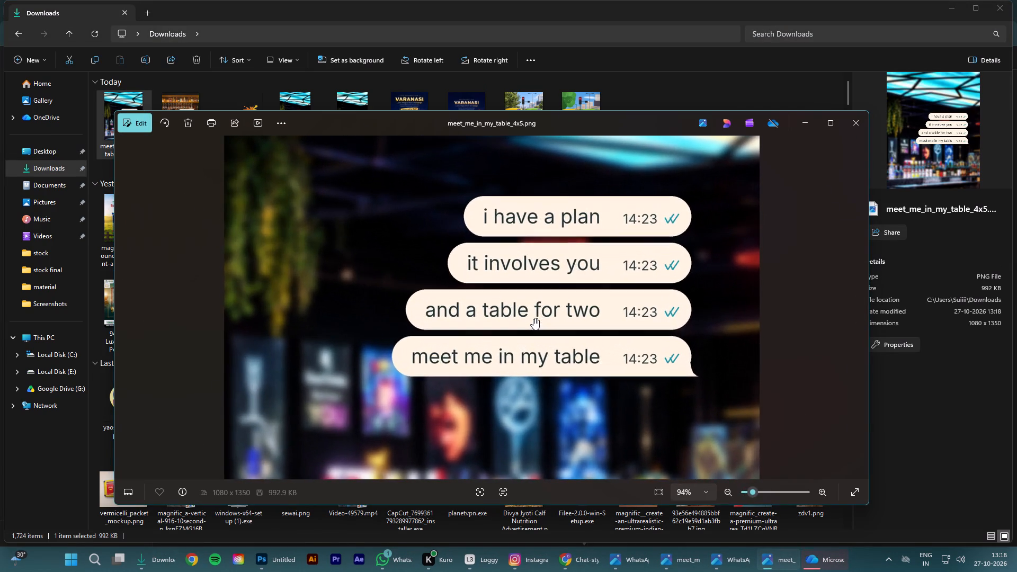
pyautogui.scroll(-16, 533, 318)
pyautogui.scroll(-8, 537, 318)
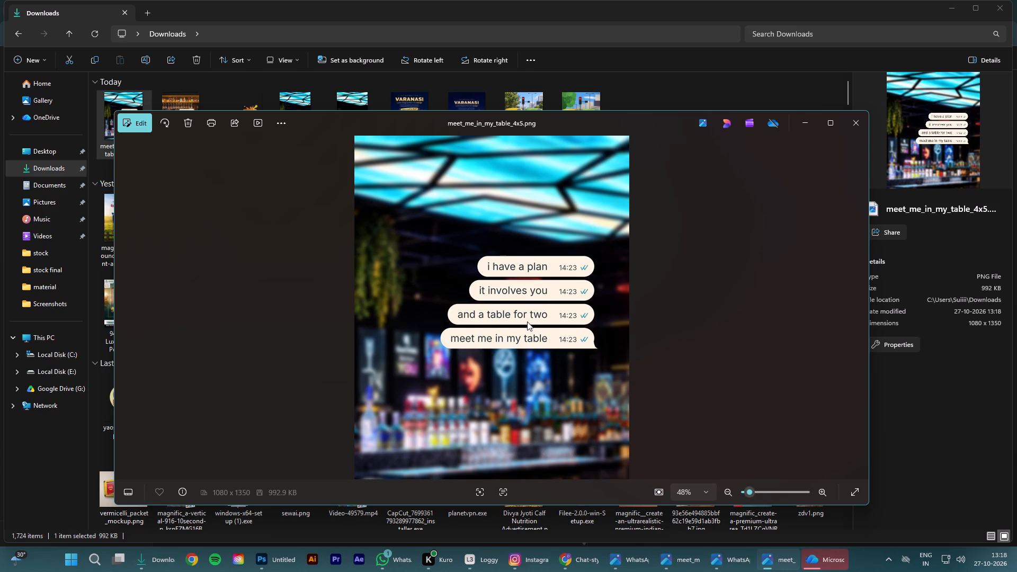
pyautogui.scroll(-5, 527, 321)
pyautogui.scroll(7, 530, 317)
pyautogui.scroll(-14, 537, 315)
pyautogui.scroll(-7, 499, 383)
pyautogui.moveTo(663, 131); pyautogui.dragTo(665, 115)
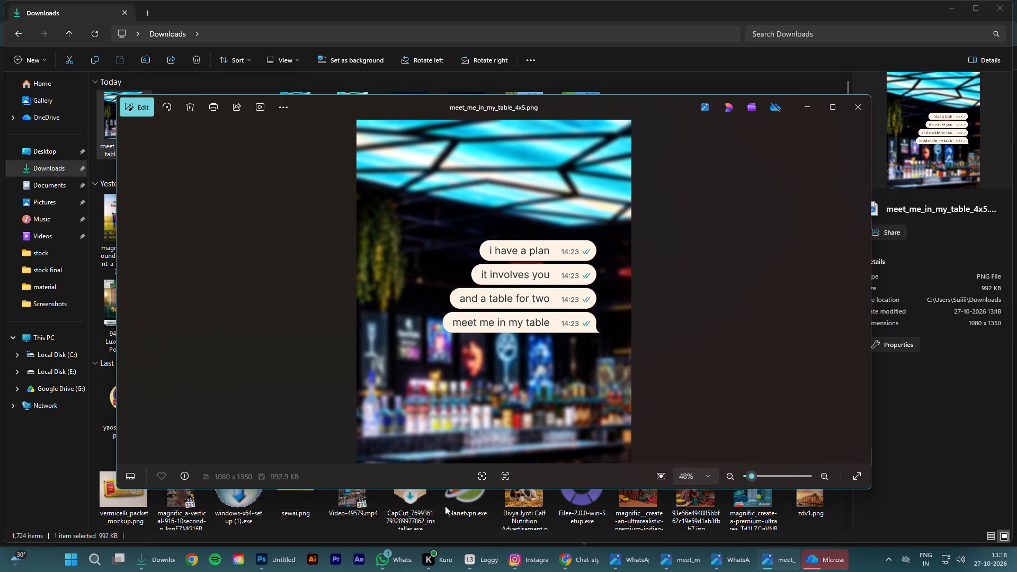
# Place meet_me_in_my_table_4x5.png from Downloads into the Untitled-1 bar lounge document in Photoshop, keeping its default fitted size.
pyautogui.click(404, 534)
pyautogui.click(275, 561)
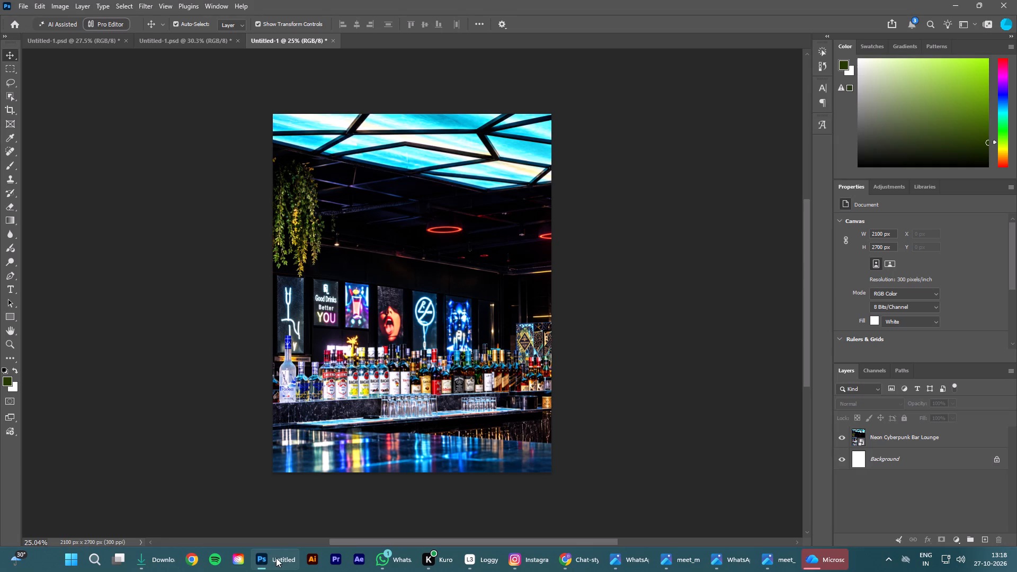
pyautogui.click(276, 558)
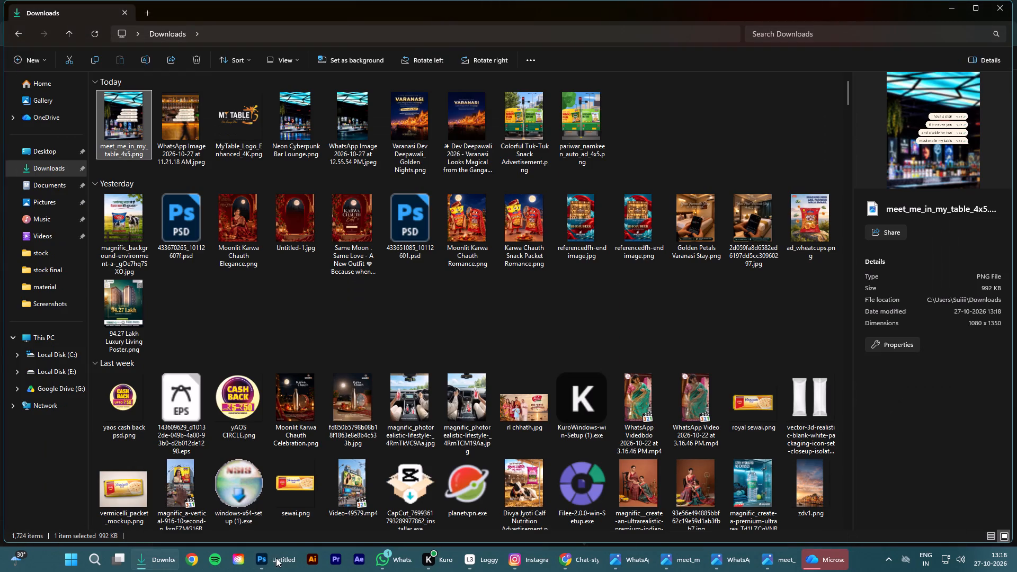
pyautogui.click(93, 33)
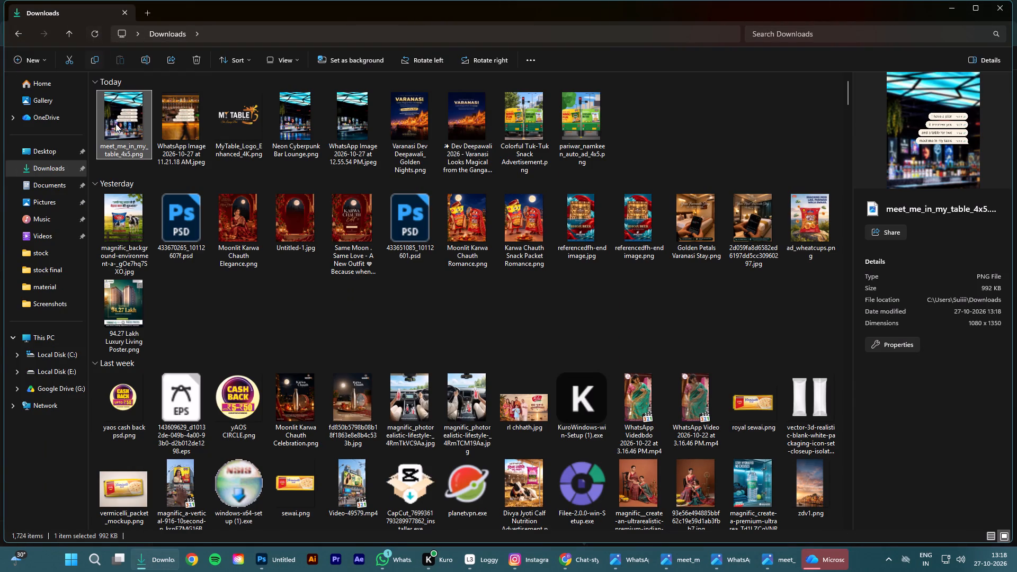
pyautogui.click(123, 128)
pyautogui.moveTo(129, 109); pyautogui.dragTo(269, 562)
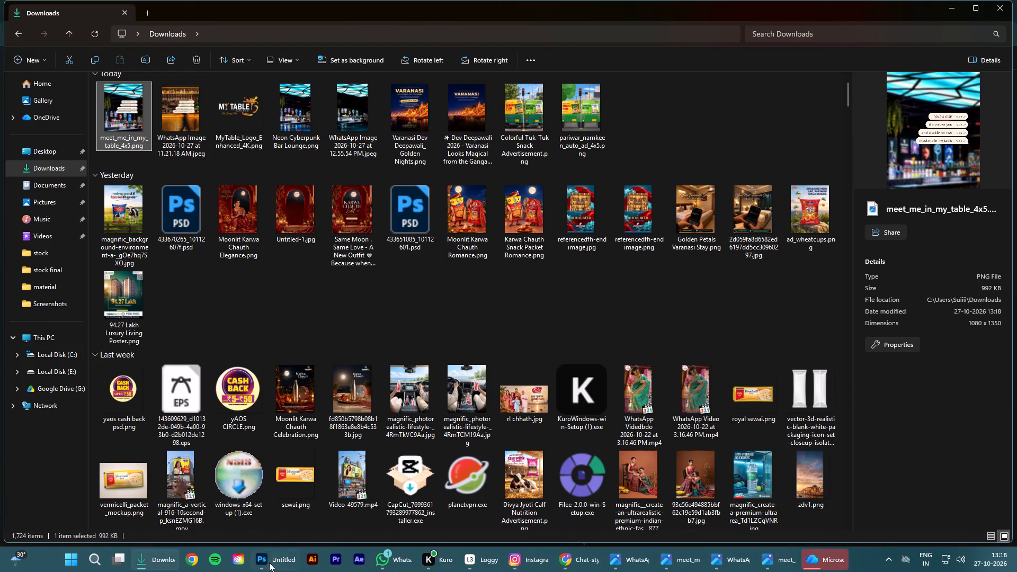
pyautogui.moveTo(269, 562); pyautogui.dragTo(397, 333)
pyautogui.click(640, 21)
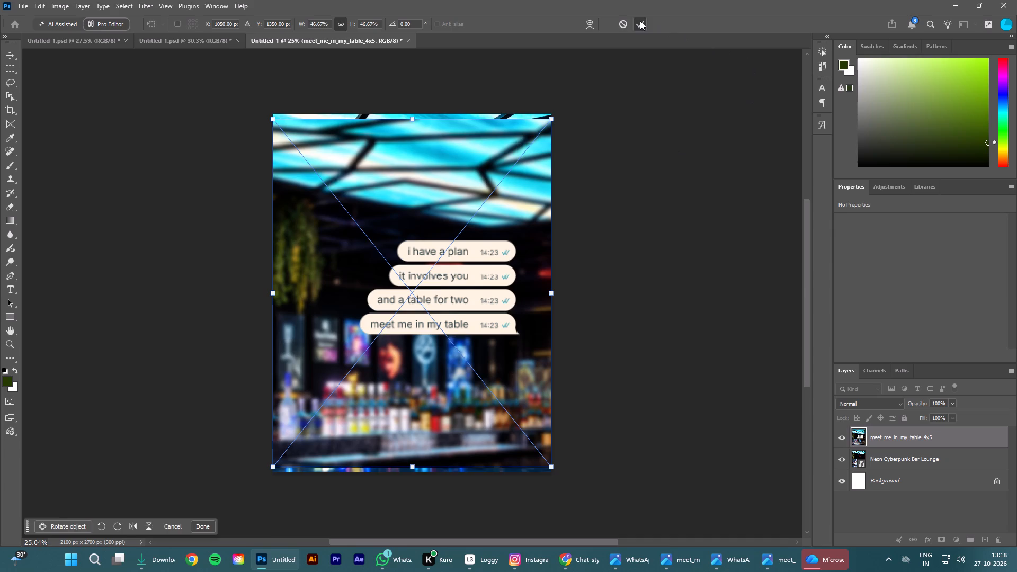
pyautogui.click(612, 169)
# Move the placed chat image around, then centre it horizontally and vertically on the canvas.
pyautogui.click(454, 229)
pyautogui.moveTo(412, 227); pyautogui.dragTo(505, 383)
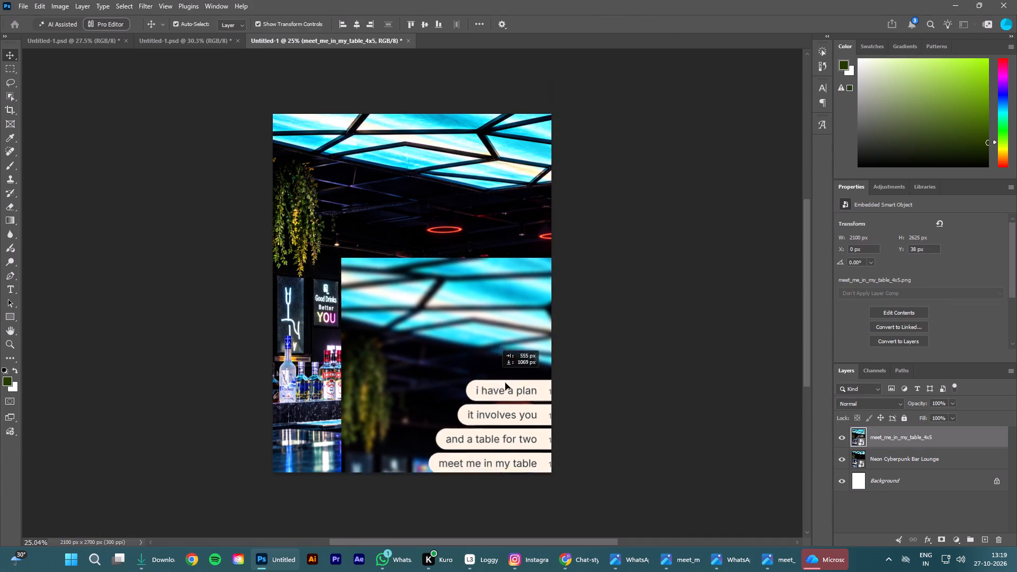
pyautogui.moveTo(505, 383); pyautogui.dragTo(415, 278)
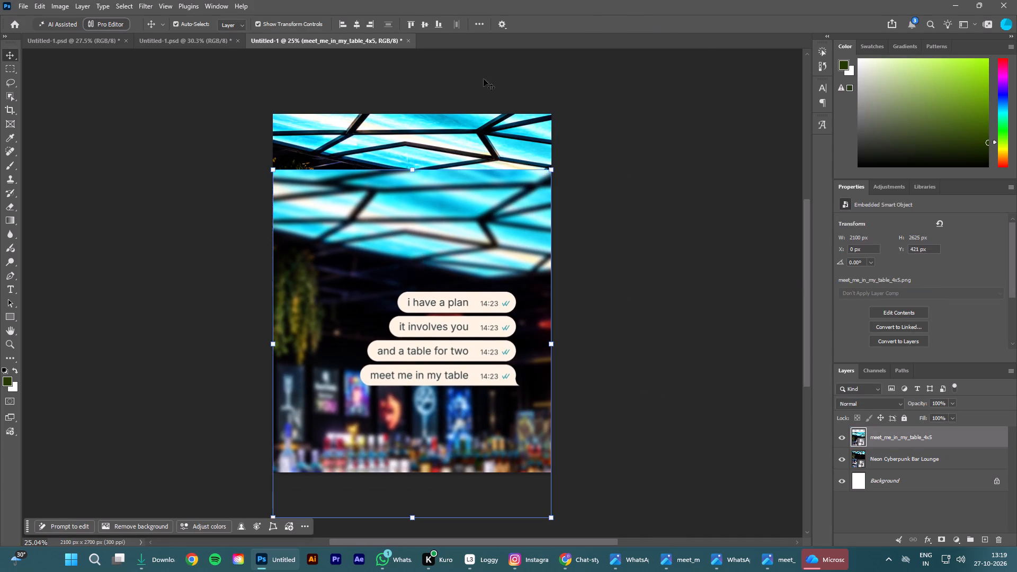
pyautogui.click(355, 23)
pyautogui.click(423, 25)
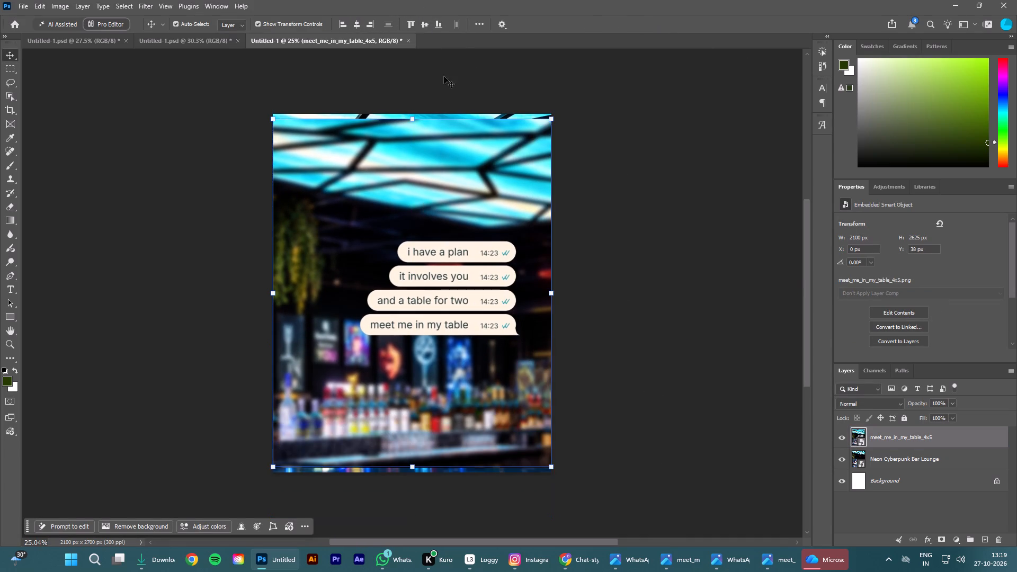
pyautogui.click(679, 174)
# Scale the placed chat image proportionally to 48%, about 2160 × 2700 px, so it covers the full canvas height.
pyautogui.click(557, 213)
pyautogui.click(543, 209)
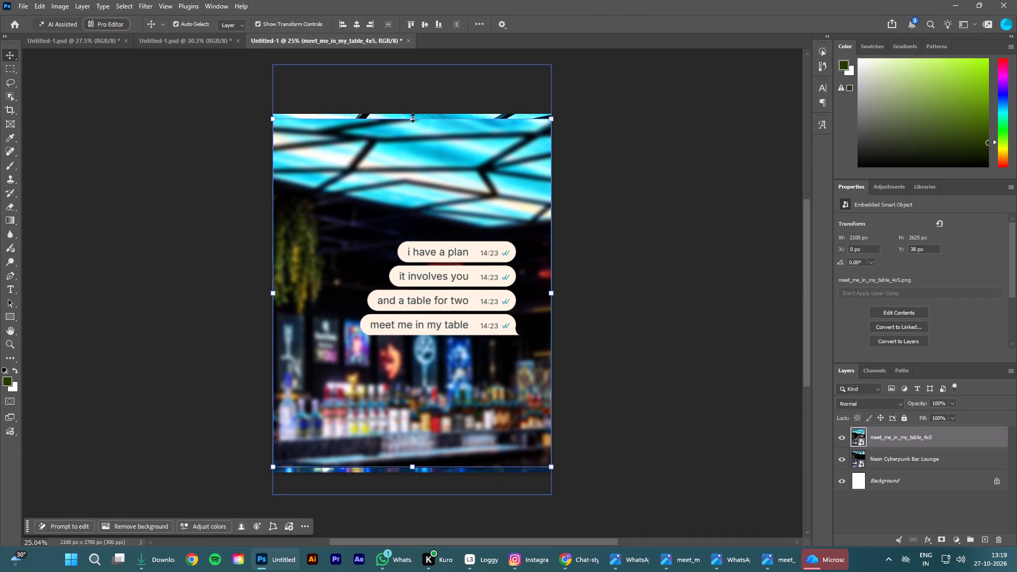
pyautogui.moveTo(413, 118); pyautogui.dragTo(414, 110)
pyautogui.click(409, 464)
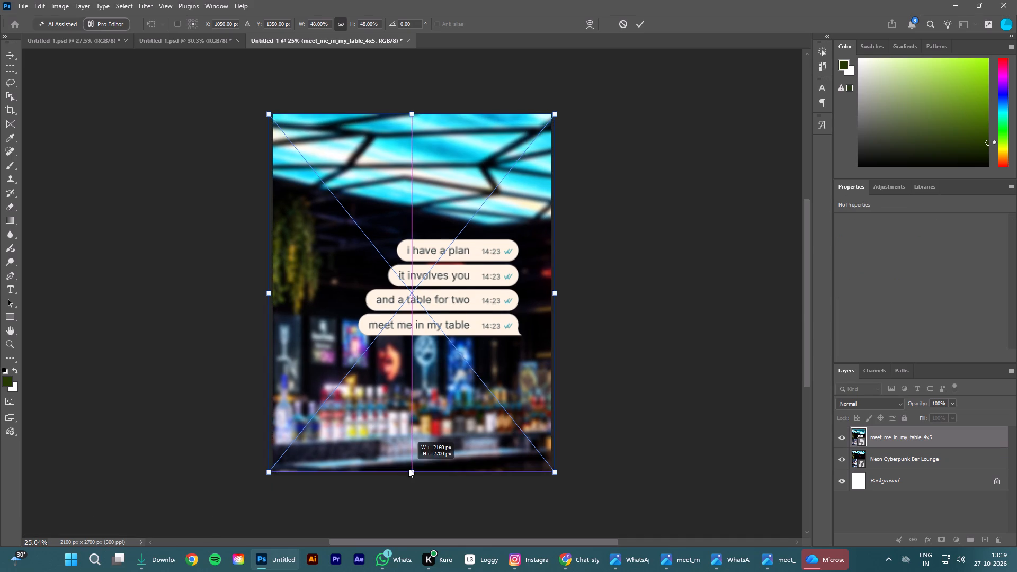
pyautogui.click(635, 29)
pyautogui.click(689, 176)
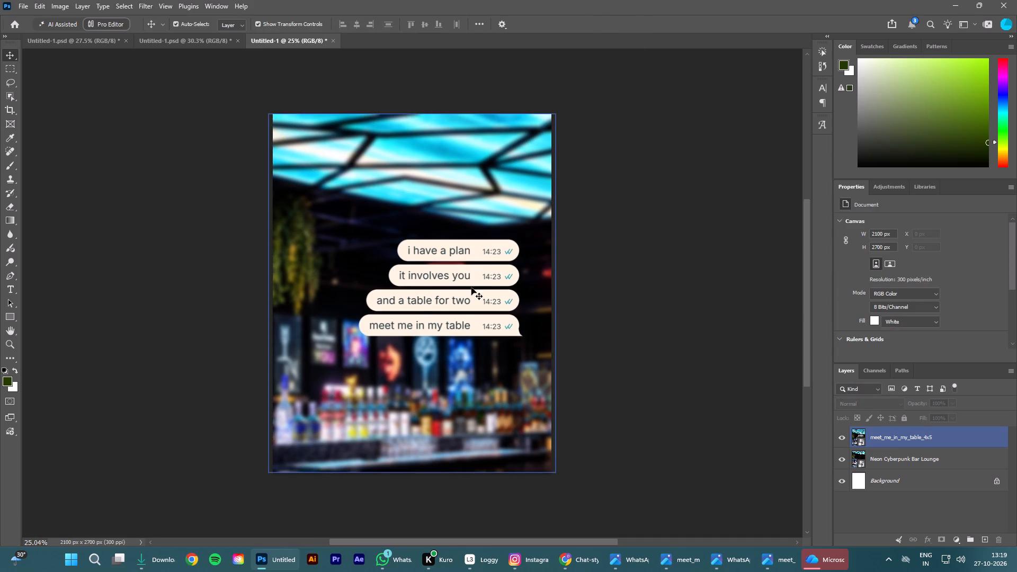
# Select the four chat bubbles with the Object Selection tool and copy them onto a new layer.
pyautogui.keyDown('alt'); pyautogui.scroll(14, 416, 305); pyautogui.keyUp('alt')
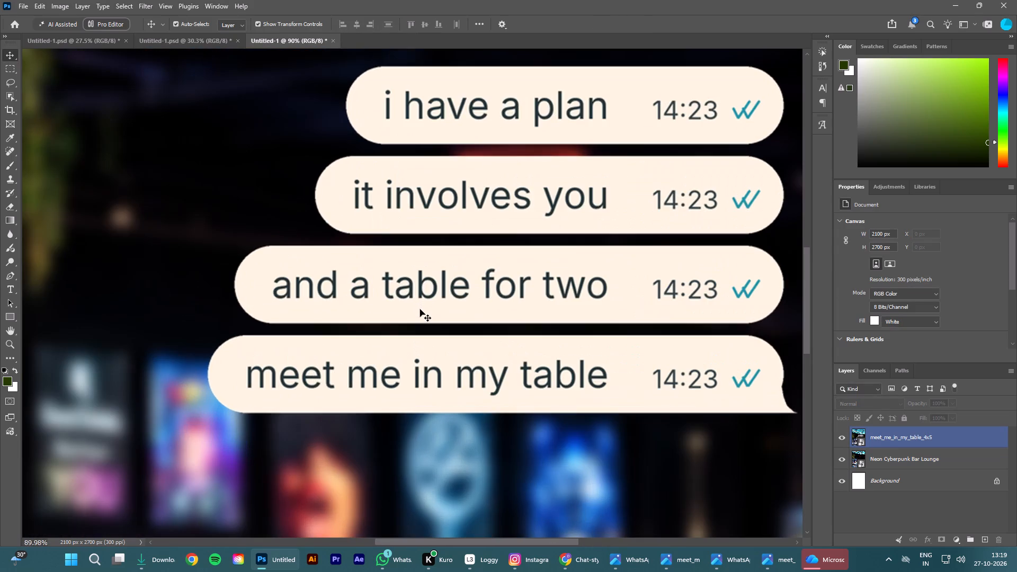
pyautogui.keyDown('alt'); pyautogui.scroll(-6, 425, 306); pyautogui.keyUp('alt')
pyautogui.click(355, 381)
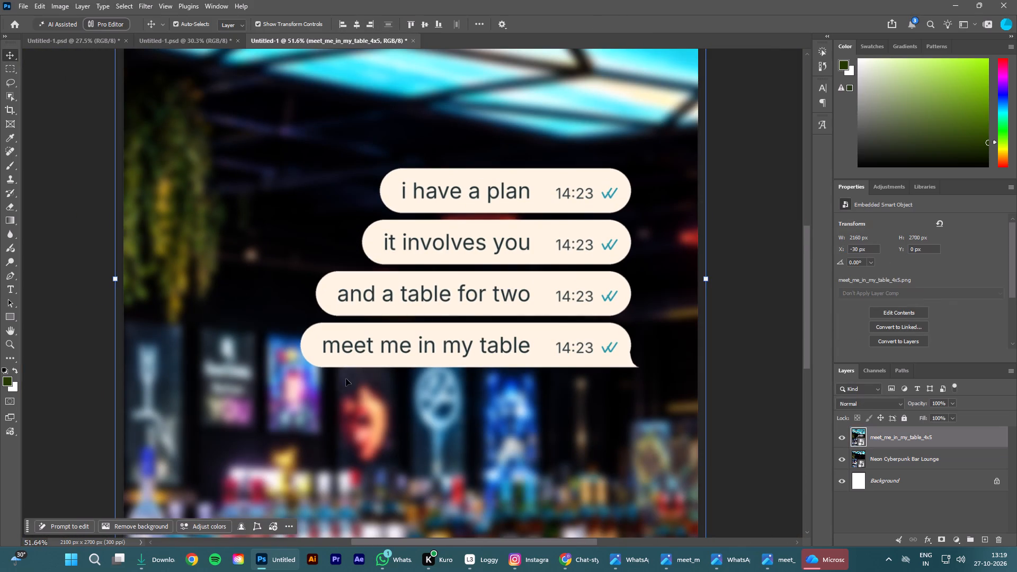
pyautogui.click(324, 202)
pyautogui.click(8, 94)
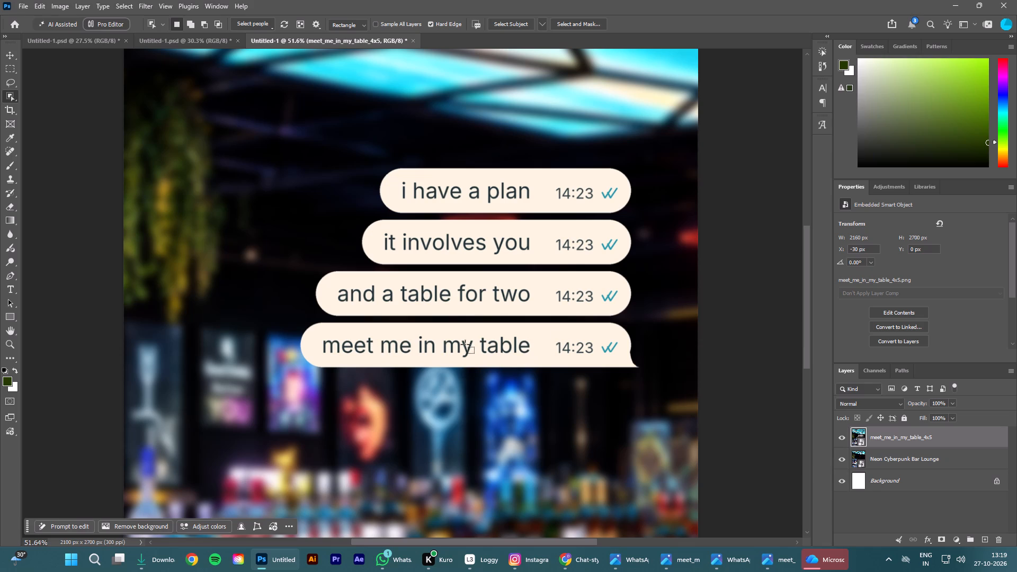
pyautogui.click(502, 284)
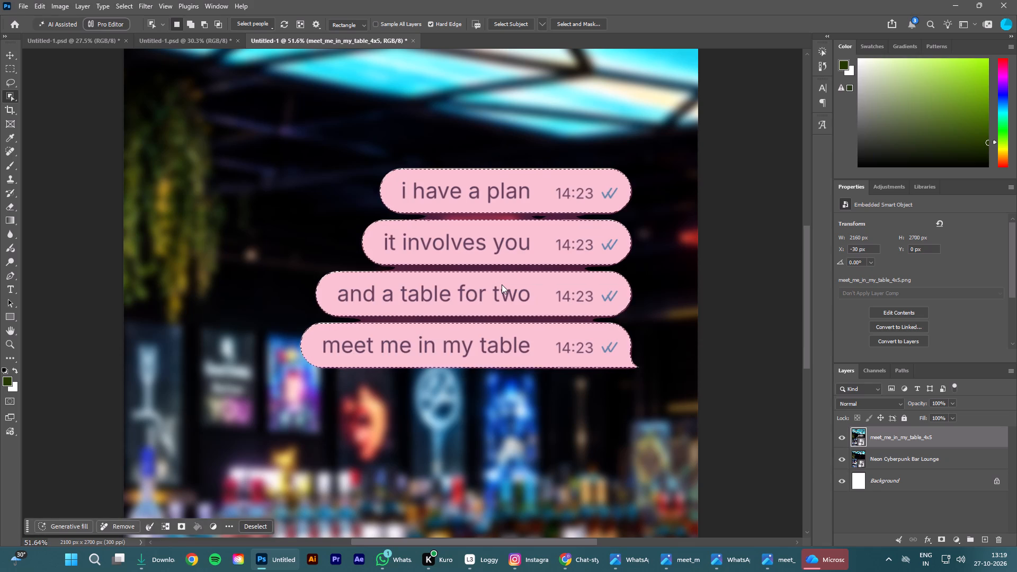
pyautogui.hotkey('ctrl', 'j')
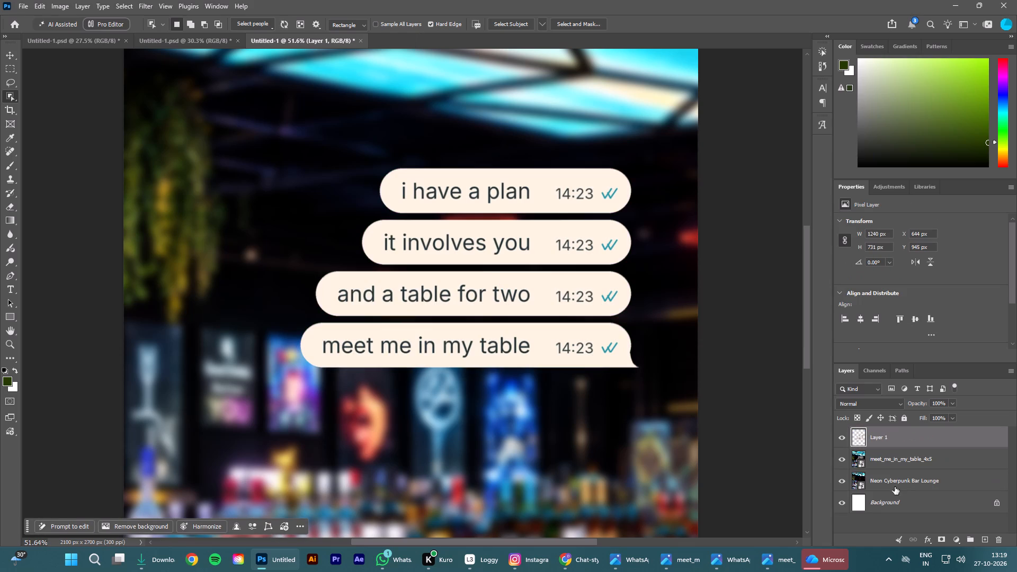
# Delete the meet_me_in_my_table_4x5 layer, keeping the extracted chat bubbles over the original bar photo.
pyautogui.click(875, 458)
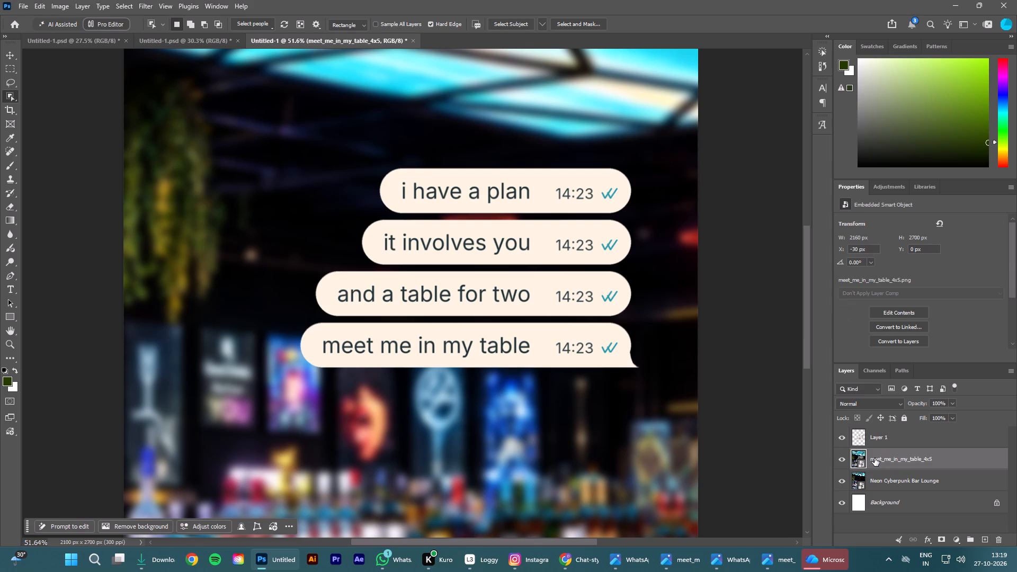
pyautogui.press('Delete')
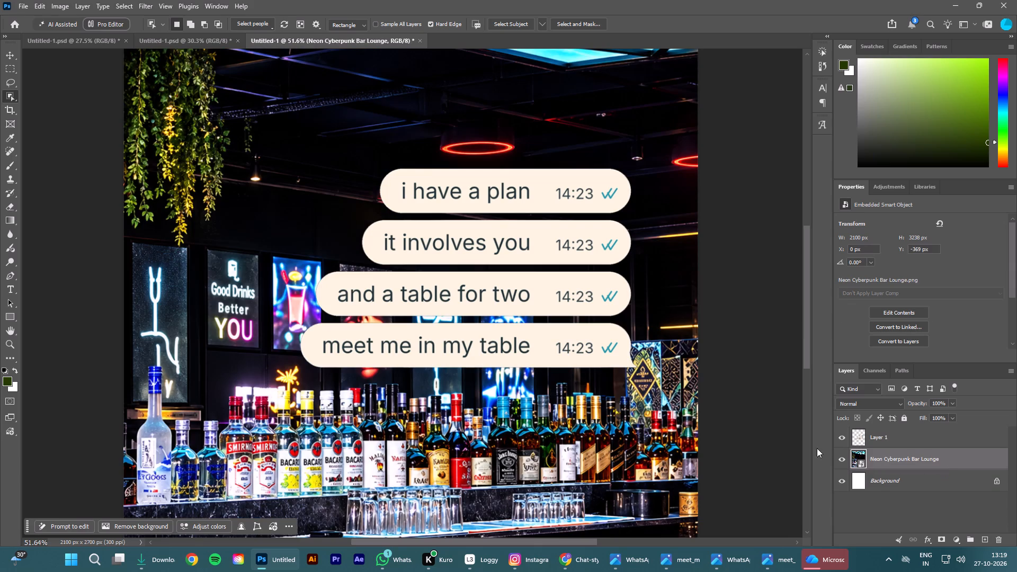
pyautogui.click(11, 56)
pyautogui.click(31, 125)
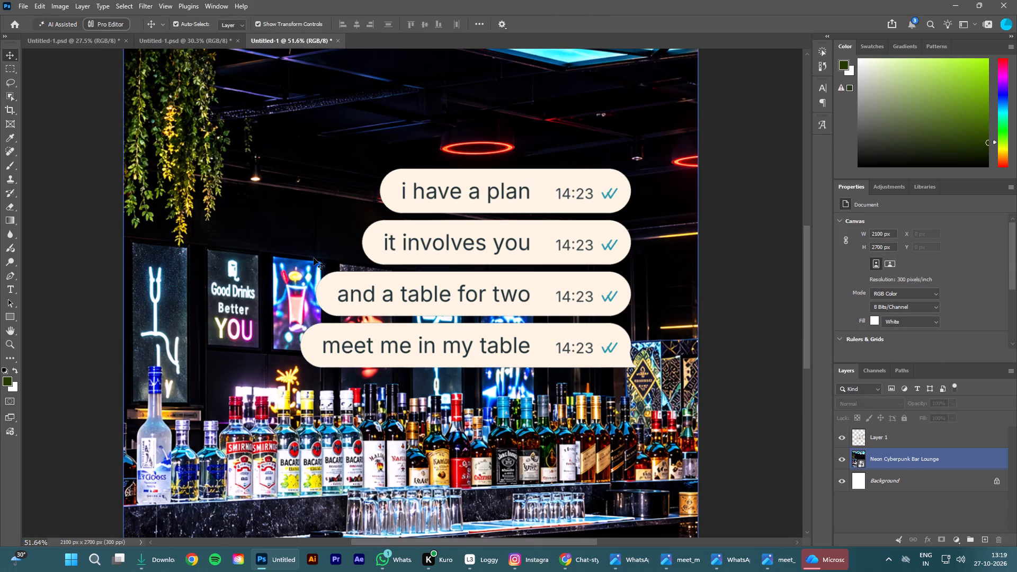
# Move the chat bubbles up and to the right over the bar photo, to about X 797 px, Y 519 px.
pyautogui.keyDown('alt'); pyautogui.scroll(-5, 319, 256); pyautogui.keyUp('alt')
pyautogui.keyDown('alt'); pyautogui.scroll(-3, 394, 278); pyautogui.keyUp('alt')
pyautogui.scroll(2, 510, 306)
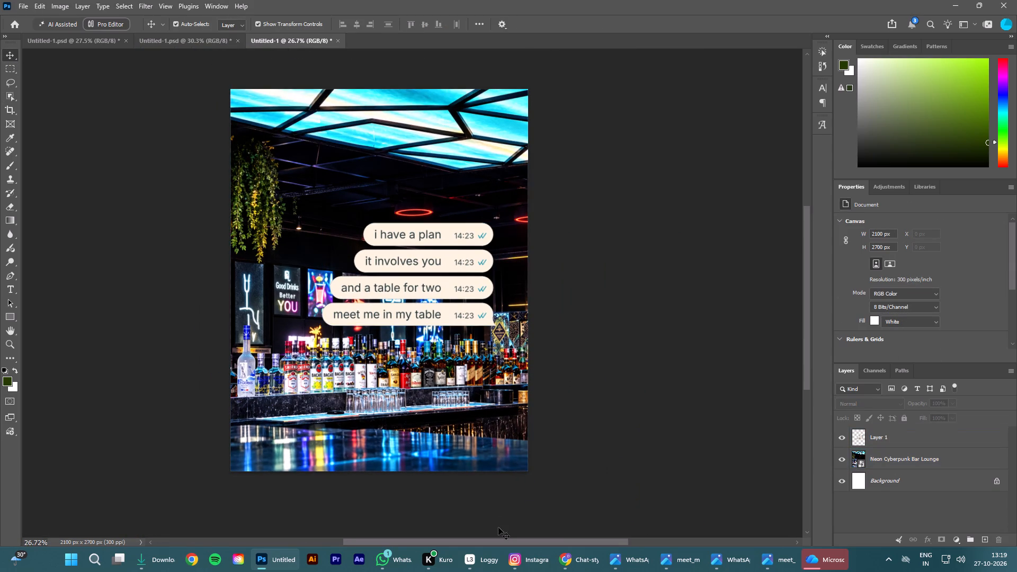
pyautogui.moveTo(497, 542); pyautogui.dragTo(462, 541)
pyautogui.scroll(4, 538, 395)
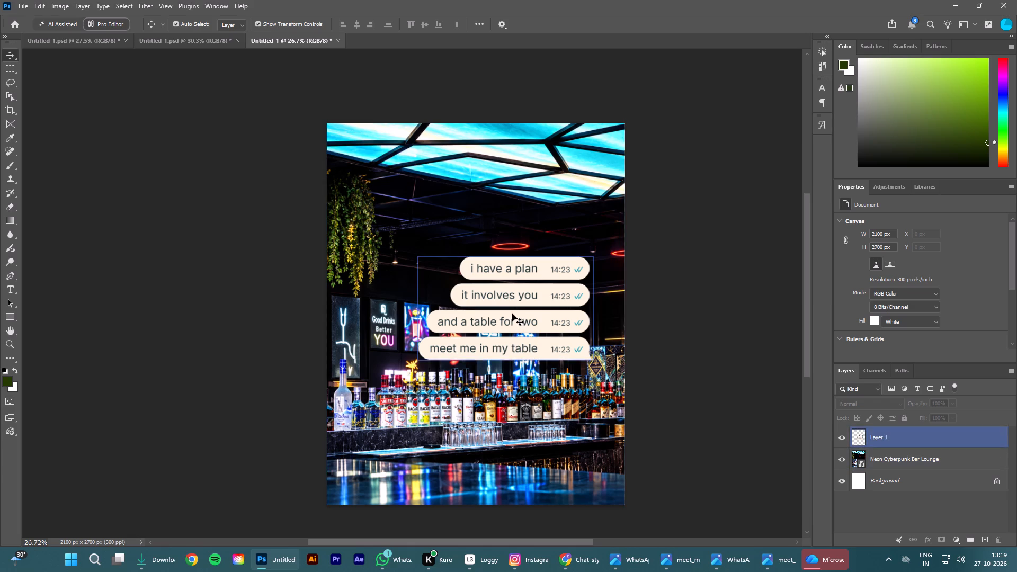
pyautogui.moveTo(515, 299); pyautogui.dragTo(540, 239)
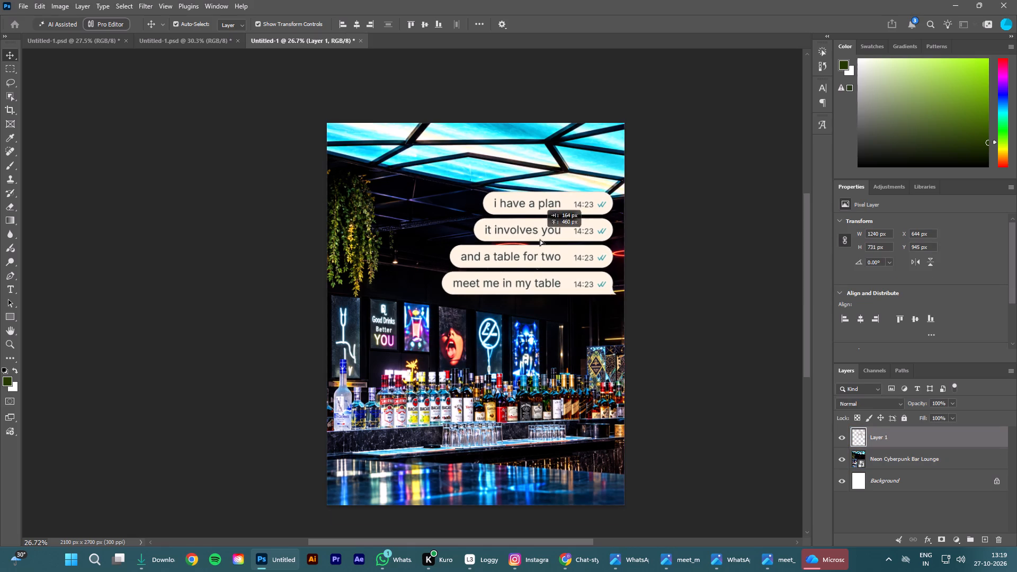
pyautogui.moveTo(540, 239); pyautogui.dragTo(541, 241)
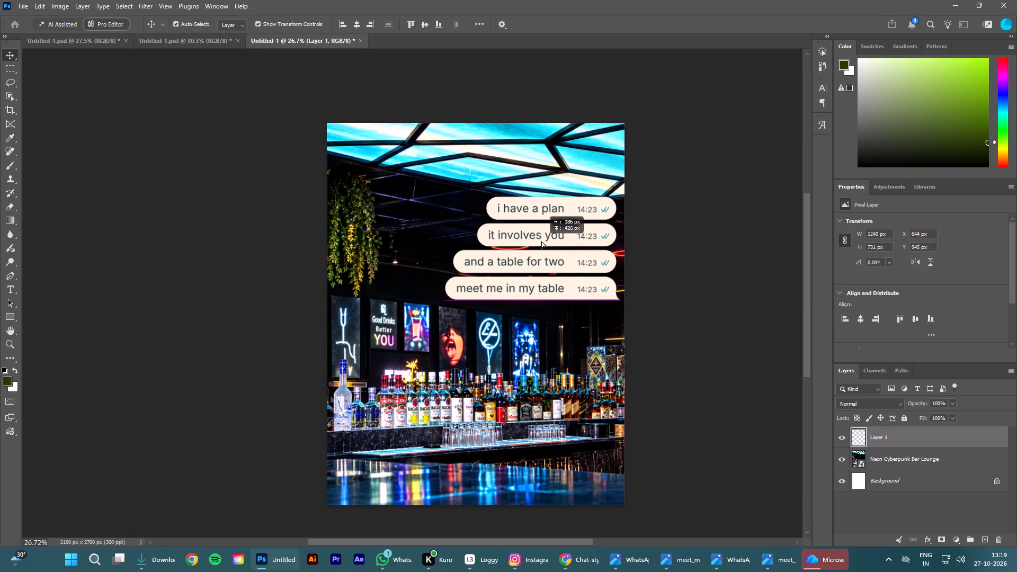
pyautogui.moveTo(541, 241); pyautogui.dragTo(538, 239)
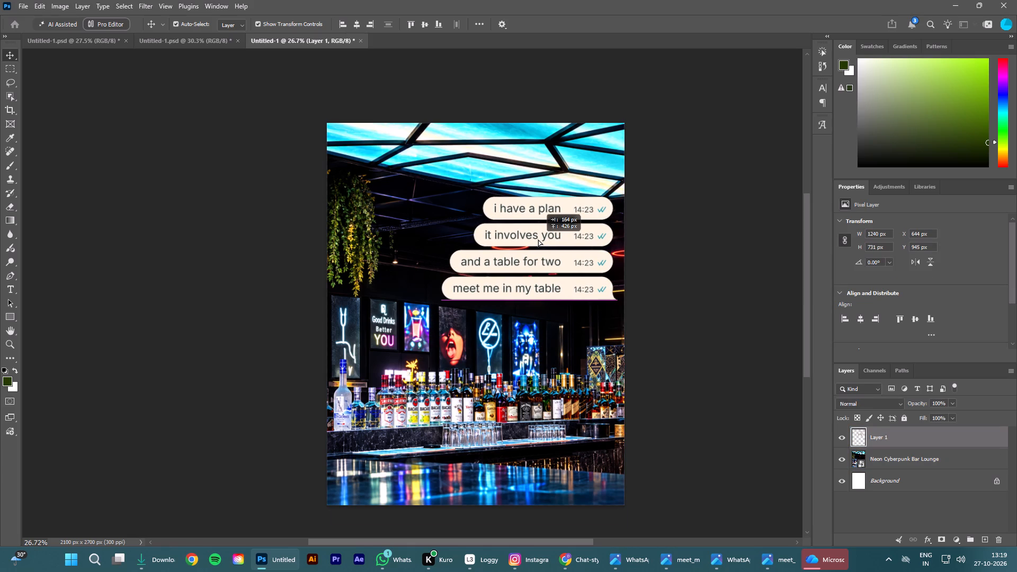
pyautogui.moveTo(538, 239); pyautogui.dragTo(537, 239)
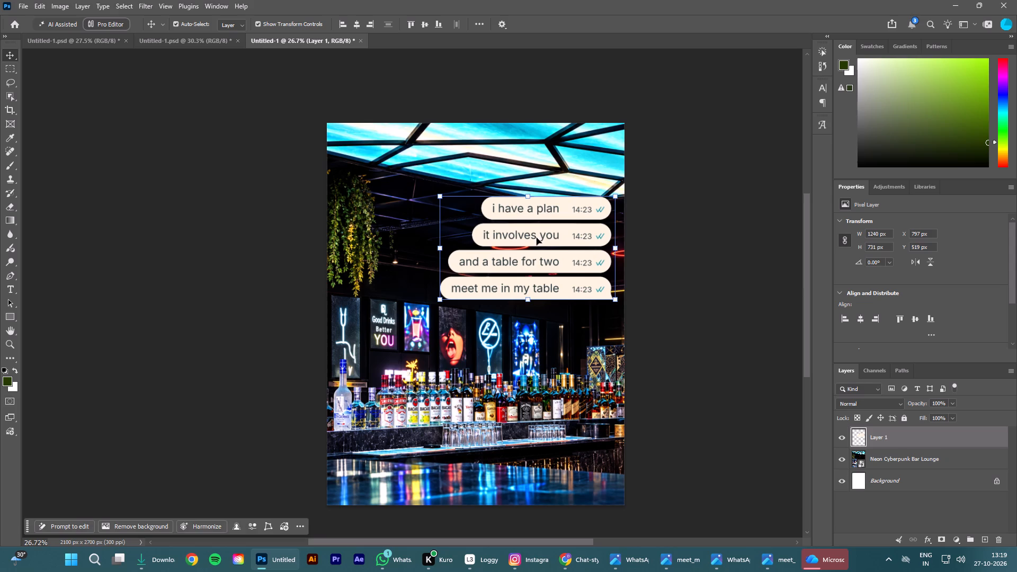
# Enlarge the chat bubbles to about 108% and reposition them just above the neon posters, centred at about X 1380 px, Y 956 px.
pyautogui.moveTo(530, 196); pyautogui.dragTo(525, 178)
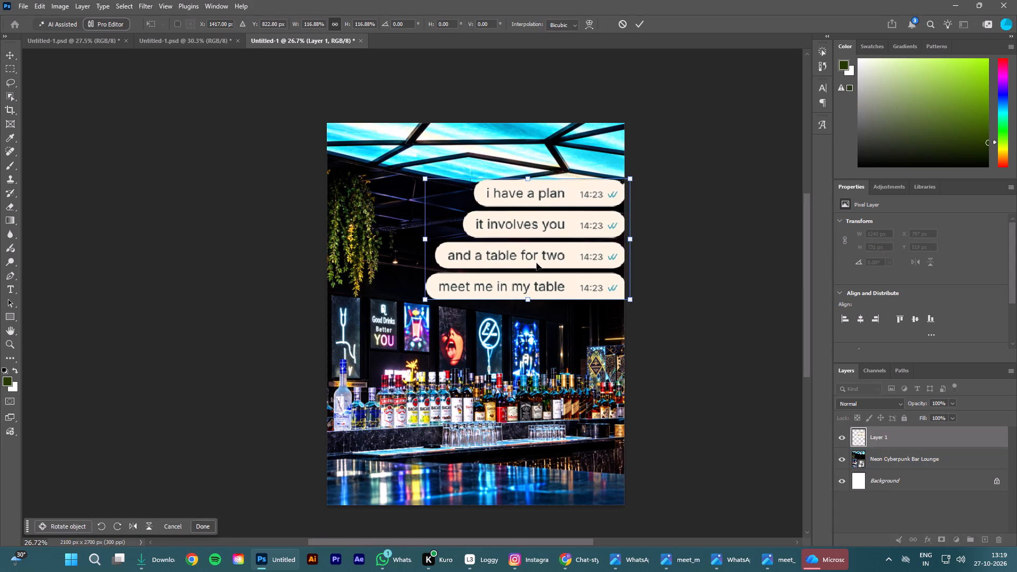
pyautogui.moveTo(528, 177); pyautogui.dragTo(526, 187)
pyautogui.moveTo(542, 243); pyautogui.dragTo(529, 245)
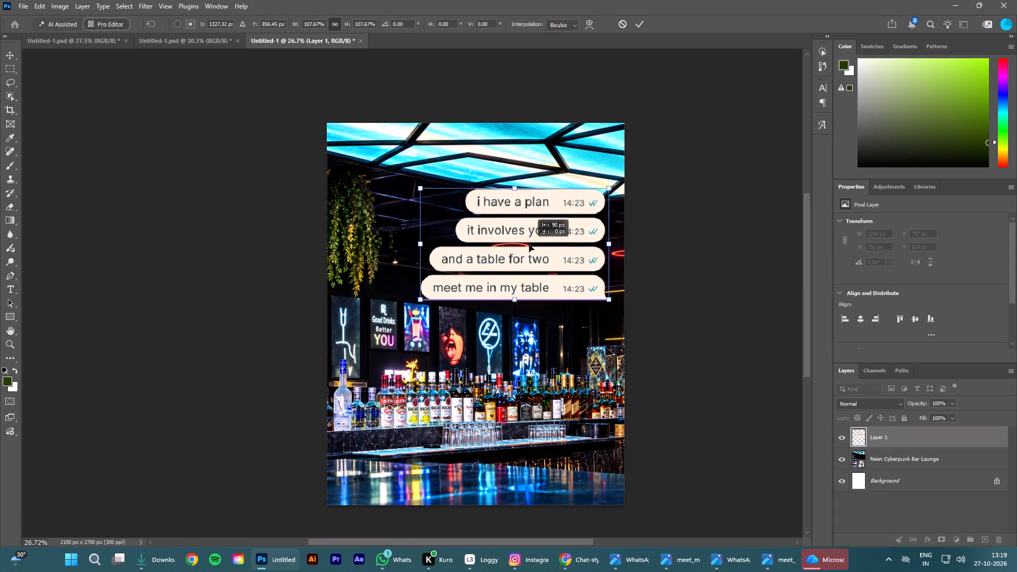
pyautogui.moveTo(529, 245); pyautogui.dragTo(535, 245)
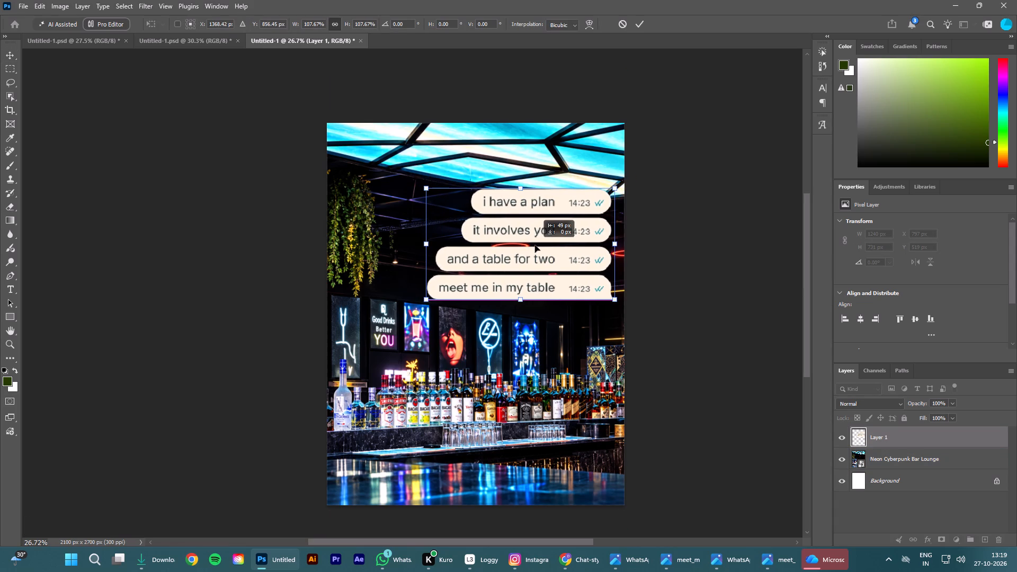
pyautogui.moveTo(535, 245); pyautogui.dragTo(537, 260)
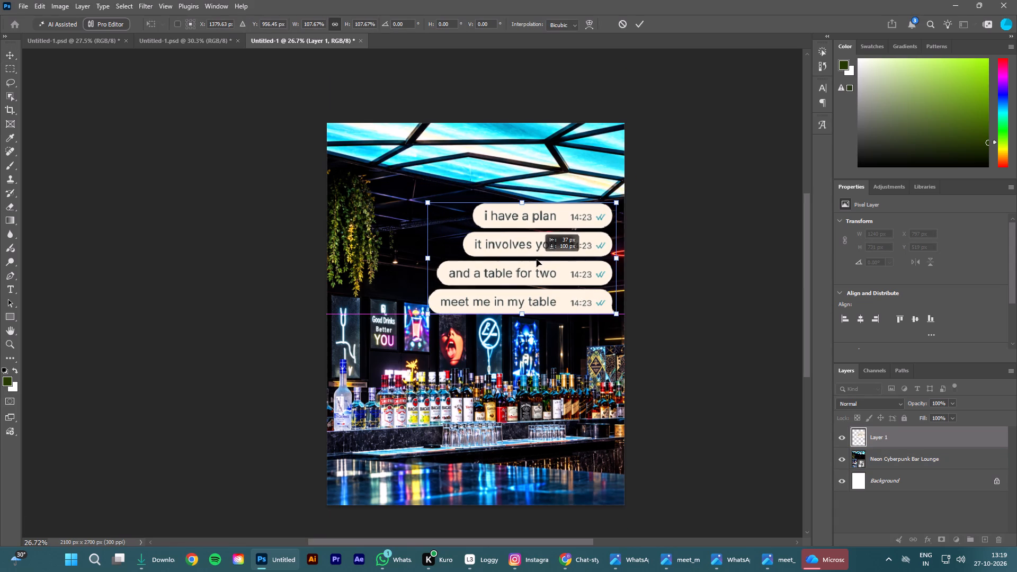
pyautogui.moveTo(537, 260); pyautogui.dragTo(537, 259)
pyautogui.click(641, 23)
pyautogui.click(665, 138)
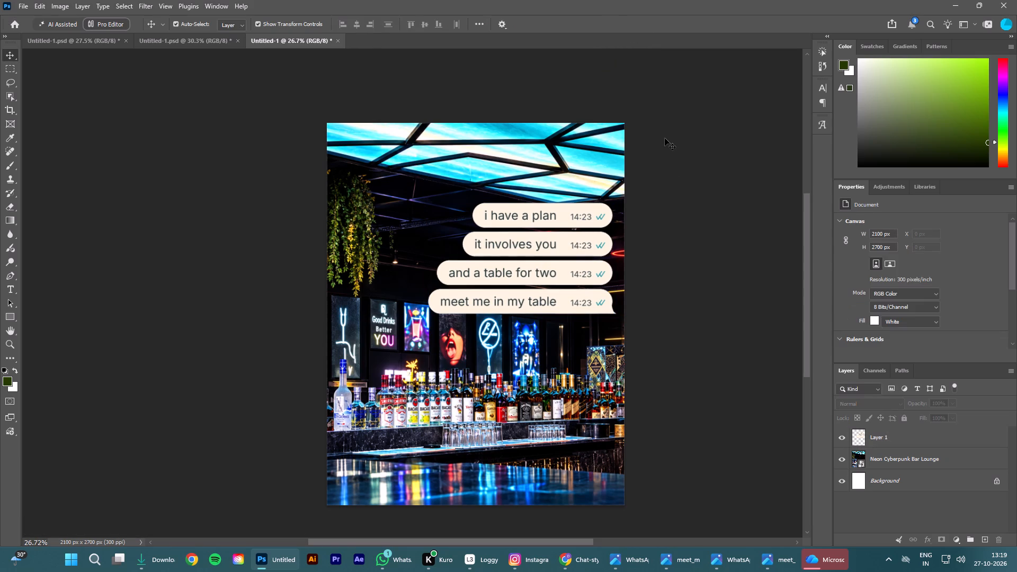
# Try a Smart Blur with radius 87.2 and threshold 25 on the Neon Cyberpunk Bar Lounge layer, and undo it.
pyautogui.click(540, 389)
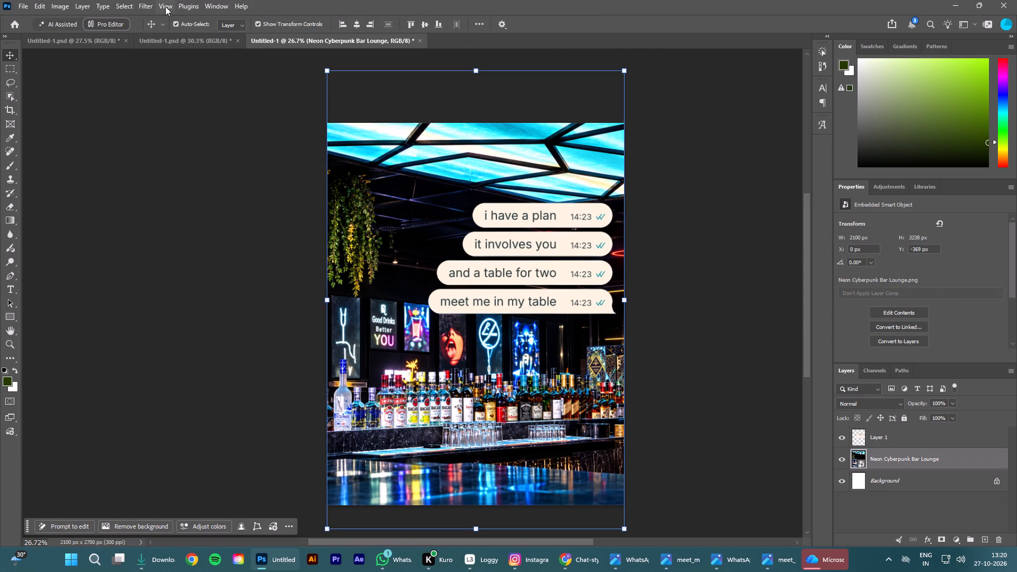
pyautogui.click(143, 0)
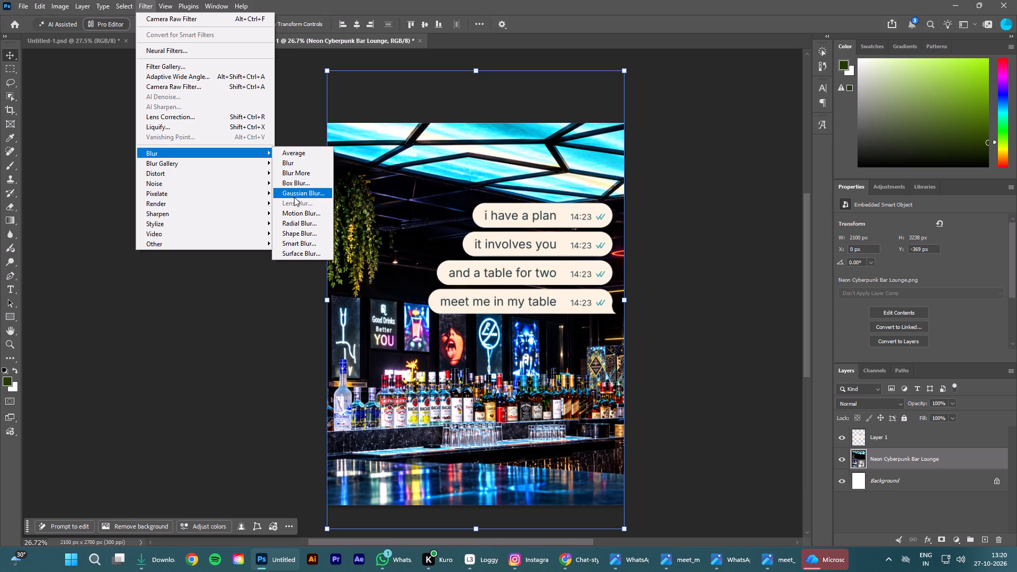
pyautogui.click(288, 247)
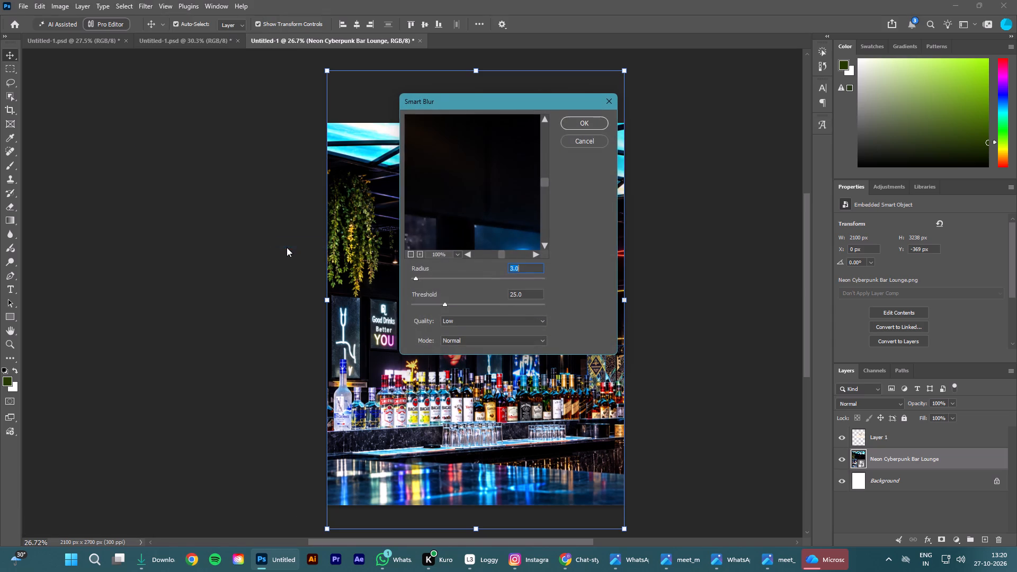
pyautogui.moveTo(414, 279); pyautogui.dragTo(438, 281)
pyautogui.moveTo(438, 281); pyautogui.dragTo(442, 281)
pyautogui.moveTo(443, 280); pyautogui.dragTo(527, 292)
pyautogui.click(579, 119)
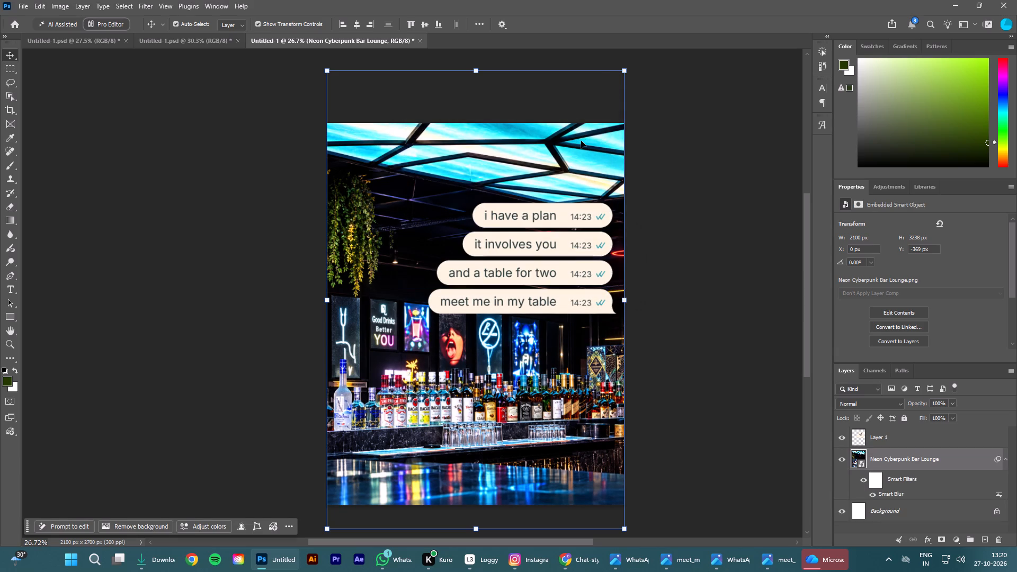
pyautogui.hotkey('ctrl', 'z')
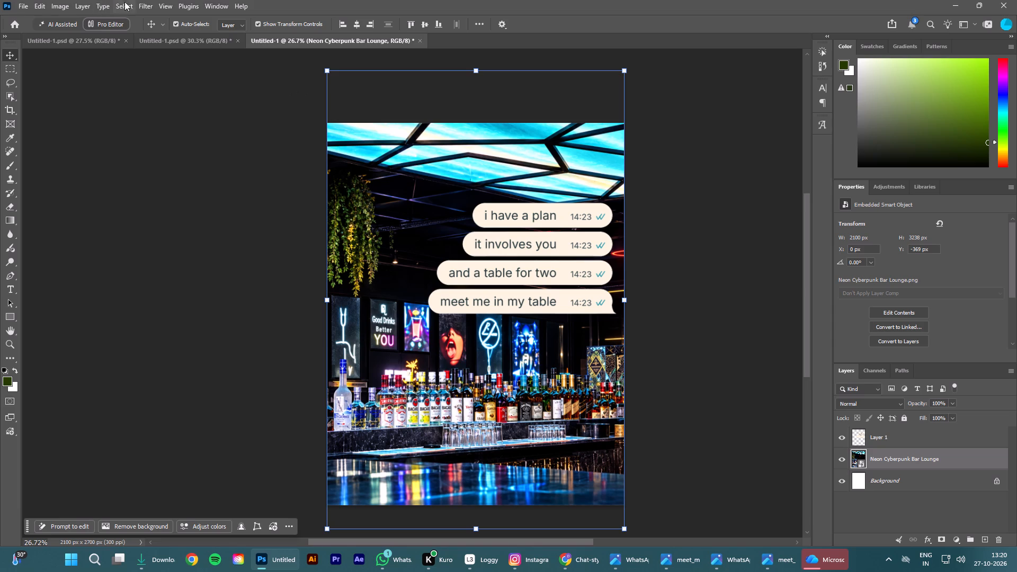
# Apply a Gaussian Blur with a 2.0-pixel radius to the Neon Cyberpunk Bar Lounge layer.
pyautogui.click(146, 6)
pyautogui.click(186, 162)
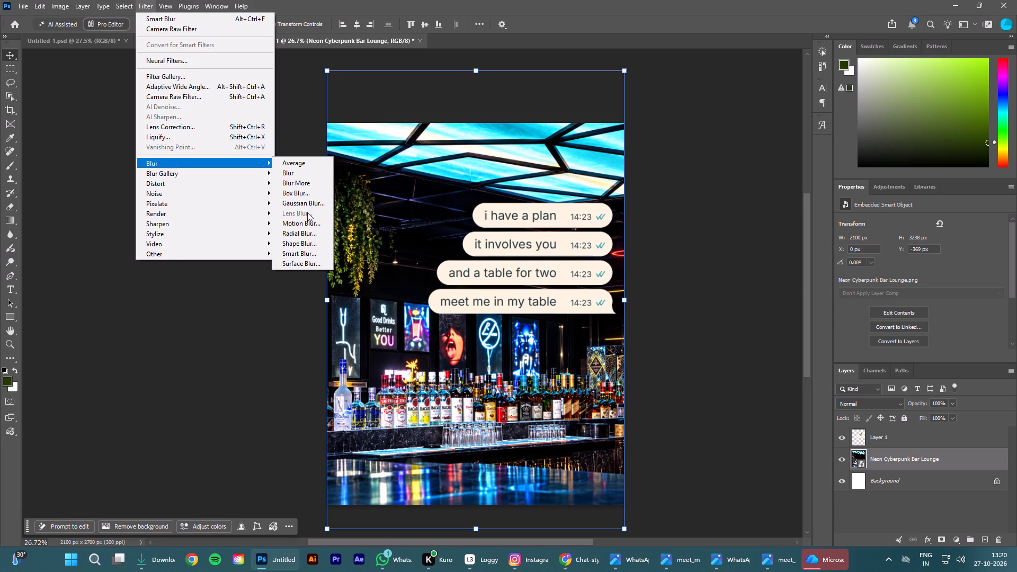
pyautogui.click(310, 203)
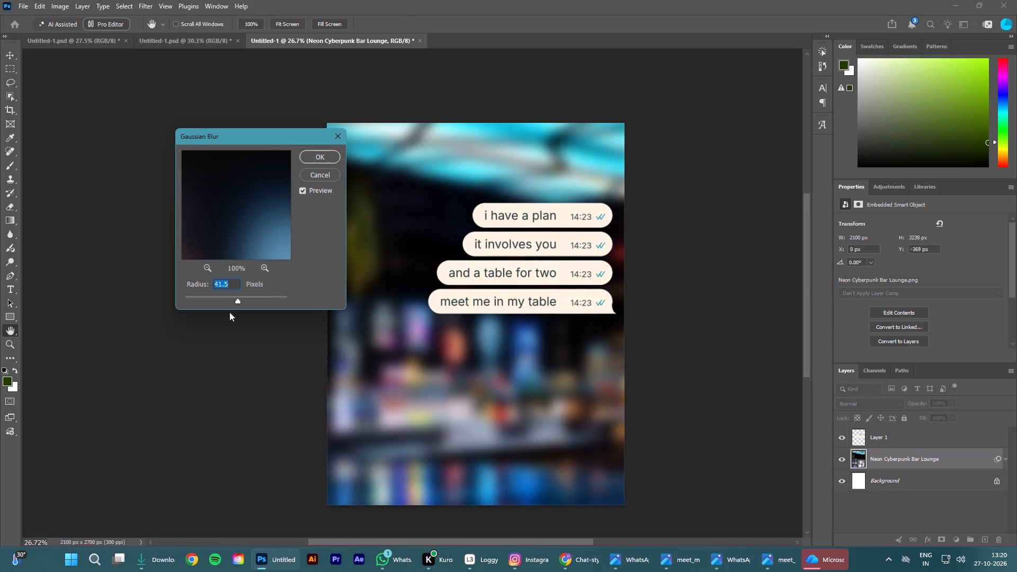
pyautogui.moveTo(242, 299); pyautogui.dragTo(173, 298)
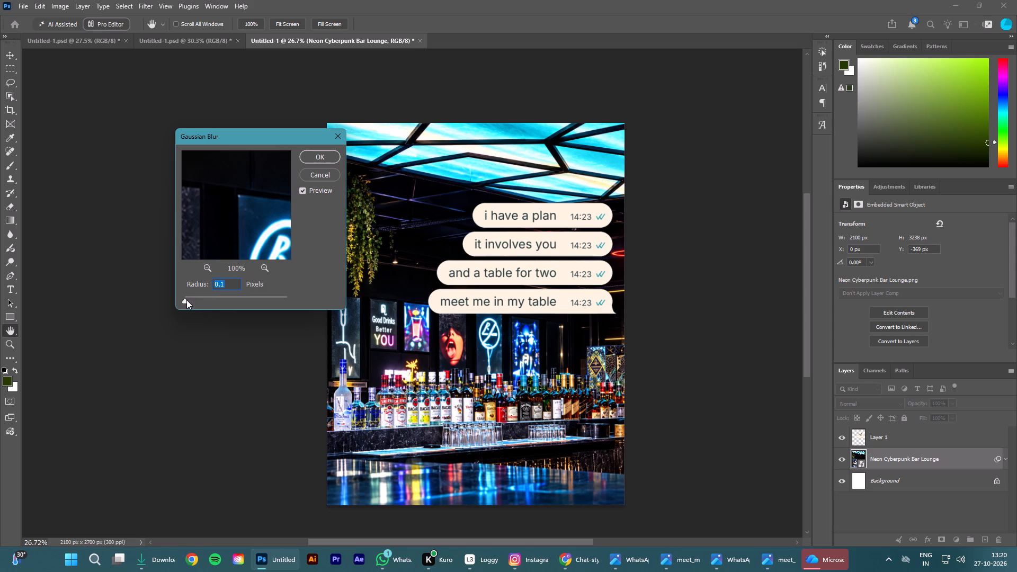
pyautogui.moveTo(186, 300); pyautogui.dragTo(191, 300)
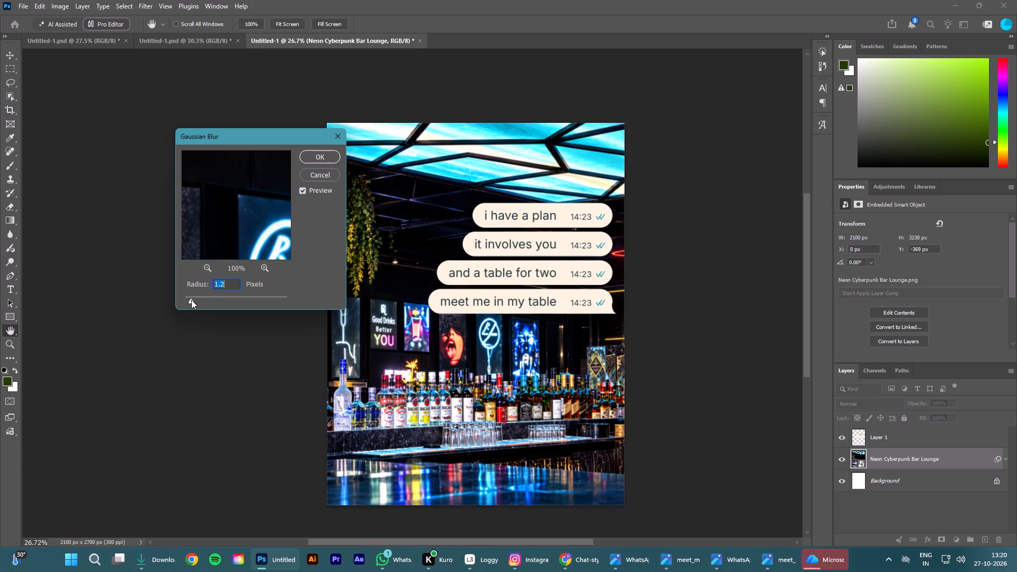
pyautogui.click(191, 300)
pyautogui.moveTo(194, 300); pyautogui.dragTo(204, 302)
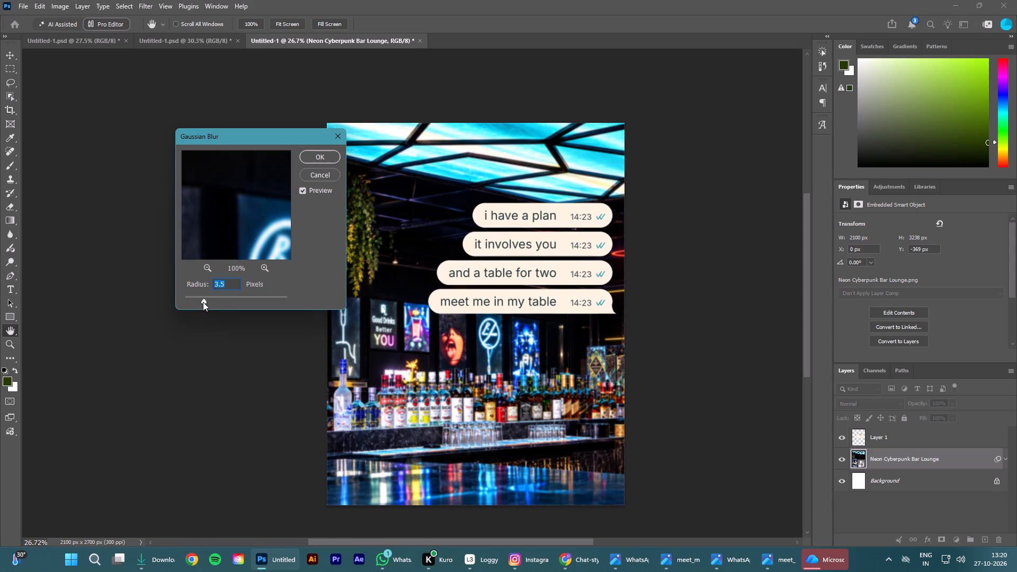
pyautogui.moveTo(203, 300); pyautogui.dragTo(199, 298)
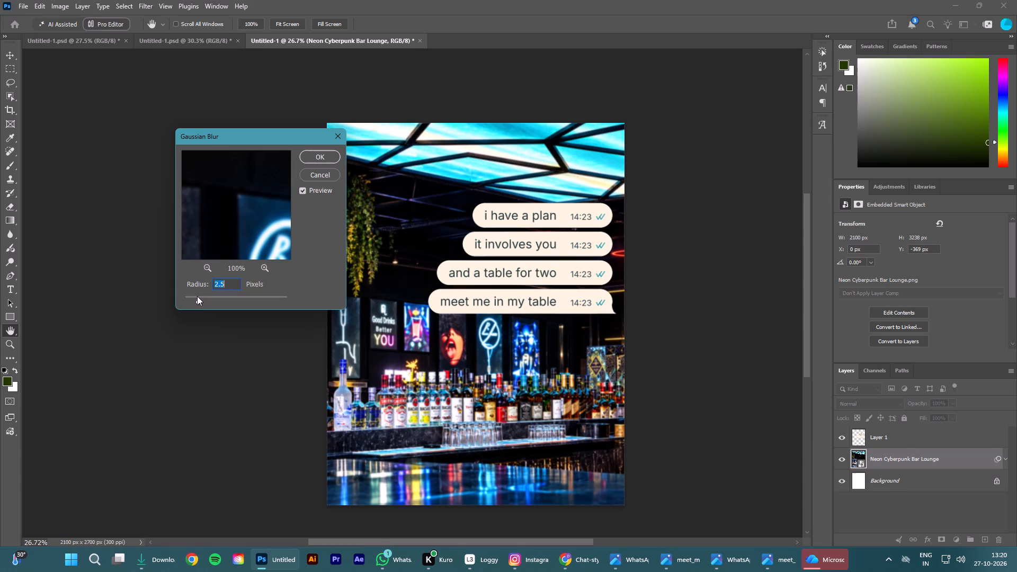
pyautogui.click(197, 300)
pyautogui.click(310, 163)
pyautogui.click(203, 141)
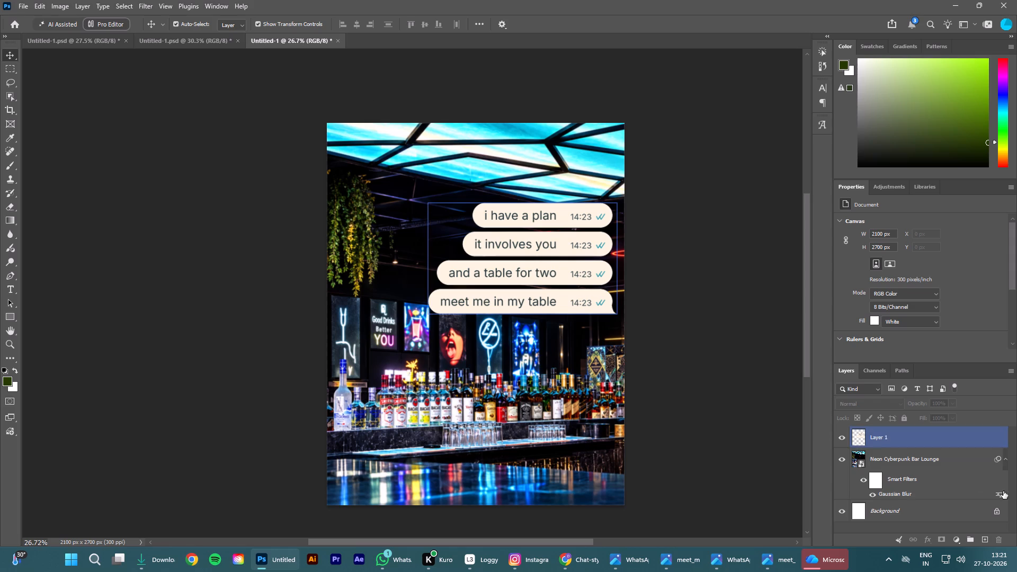
# Apply a Camera Raw Filter to the bar photo with Dehaze +28, Clarity +9 and a slight Texture increase.
pyautogui.click(912, 462)
pyautogui.click(146, 0)
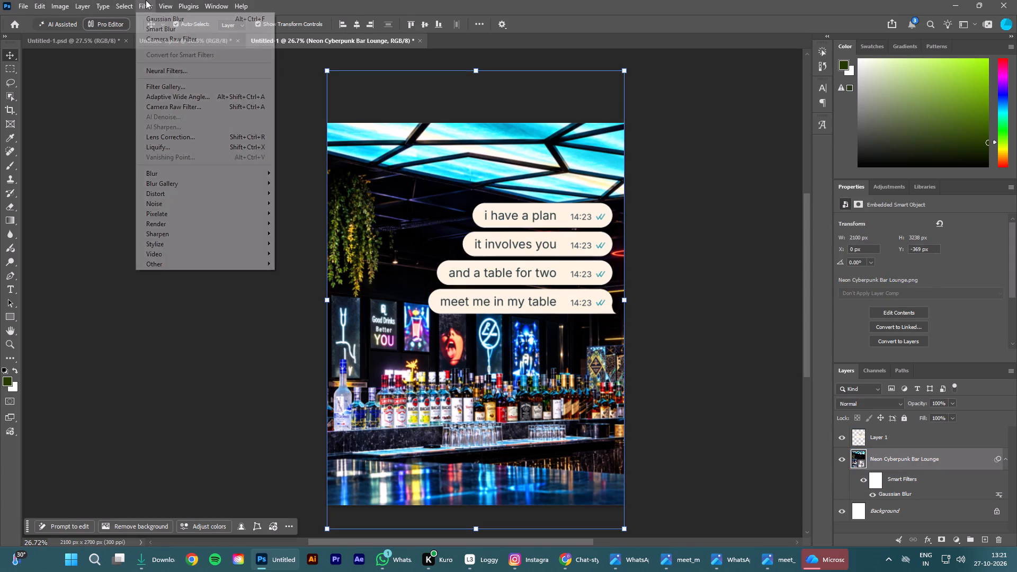
pyautogui.click(182, 106)
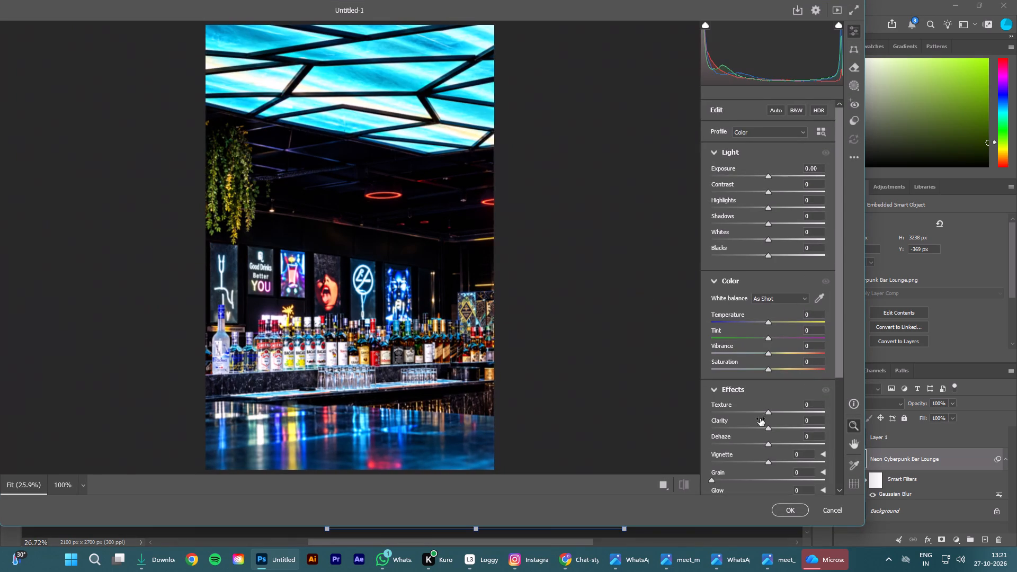
pyautogui.moveTo(769, 444); pyautogui.dragTo(784, 444)
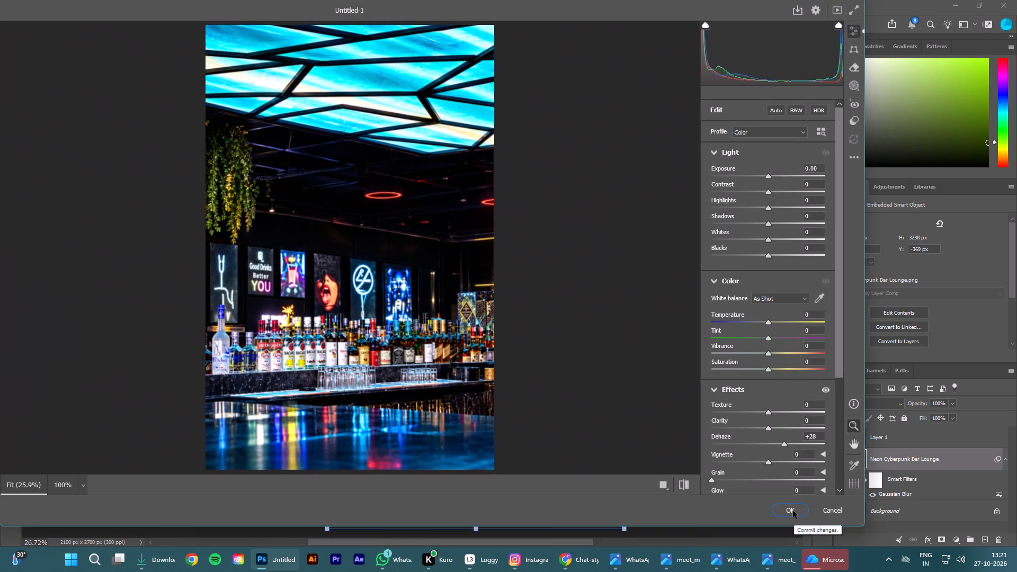
pyautogui.moveTo(770, 428); pyautogui.dragTo(775, 429)
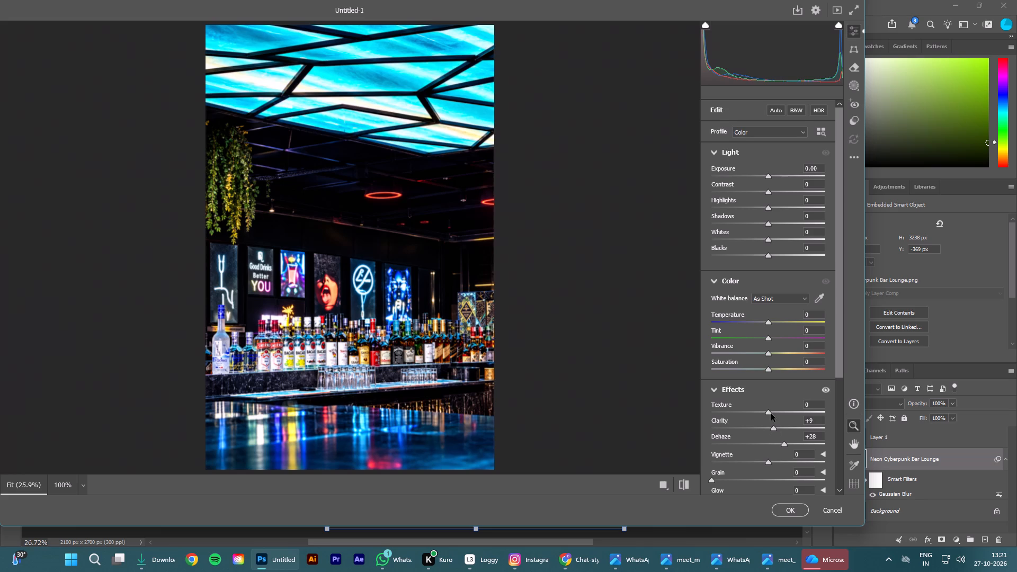
pyautogui.moveTo(763, 412); pyautogui.dragTo(772, 413)
pyautogui.click(790, 512)
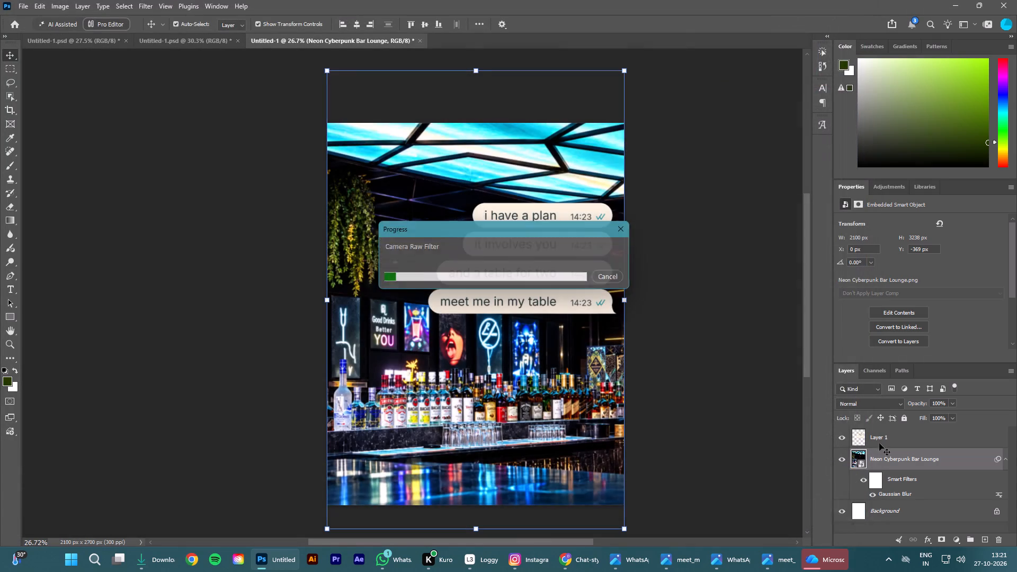
pyautogui.click(764, 302)
pyautogui.click(261, 122)
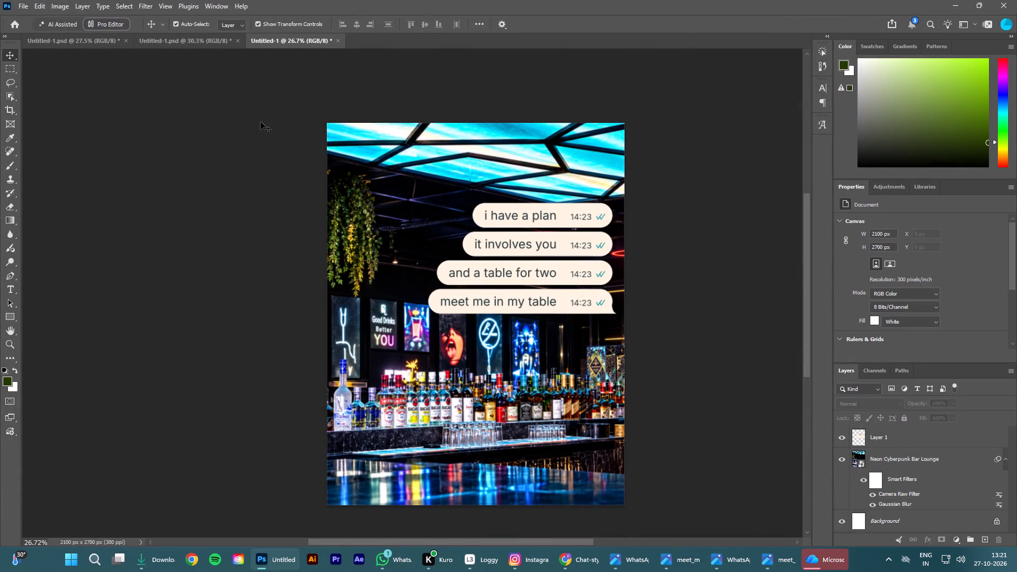
# Place MyTable_Logo_Enhanced_4K.png from the Downloads folder in File Explorer into the Photoshop bar post.
pyautogui.click(165, 555)
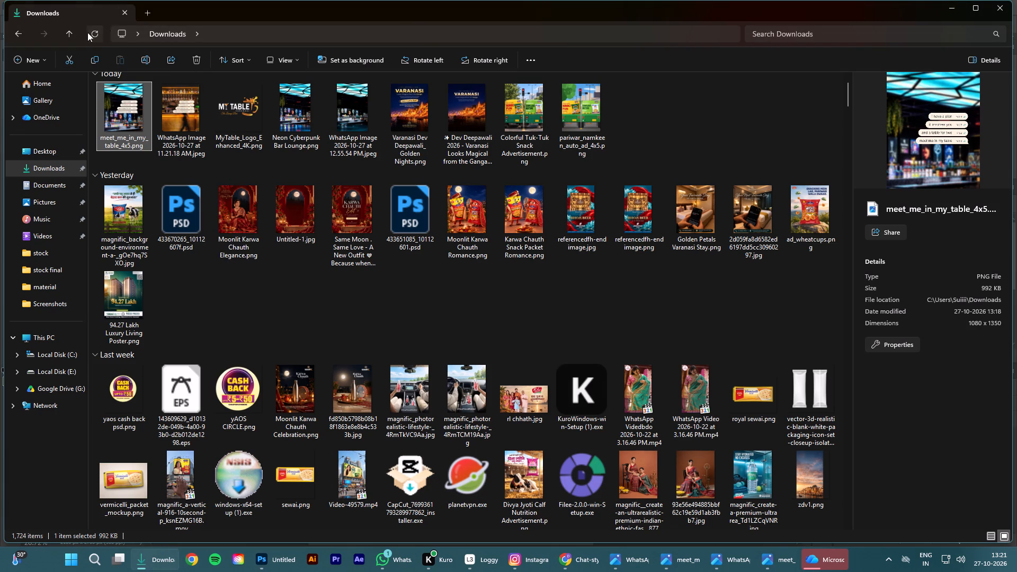
pyautogui.click(98, 37)
pyautogui.click(230, 124)
pyautogui.moveTo(234, 106); pyautogui.dragTo(252, 203)
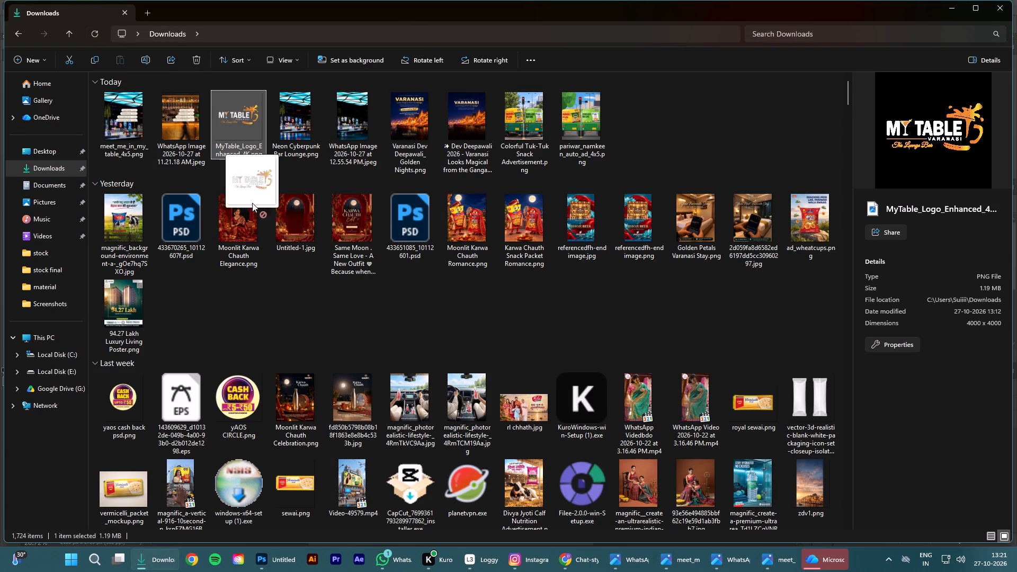
pyautogui.moveTo(252, 203); pyautogui.dragTo(452, 546)
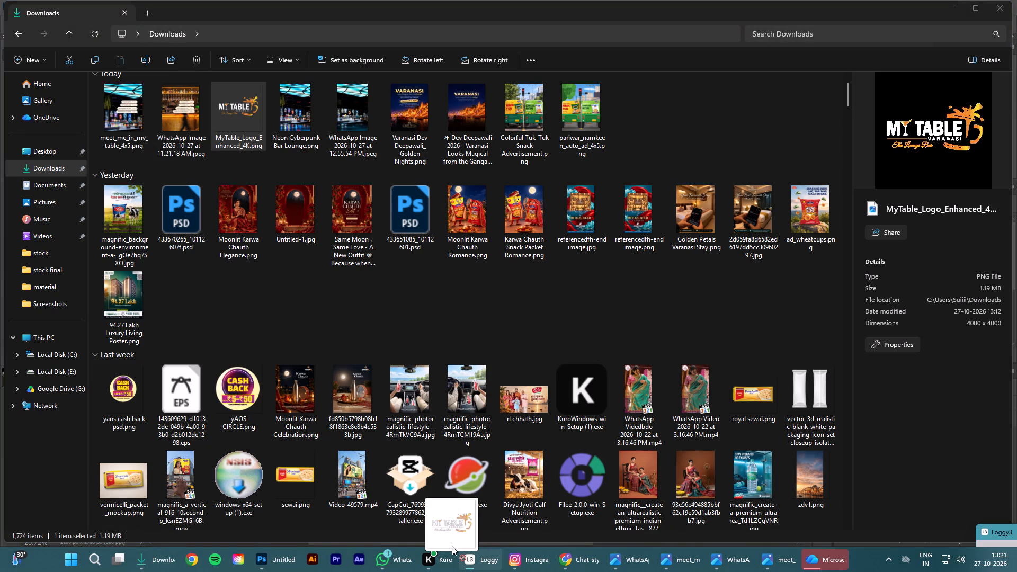
pyautogui.moveTo(452, 546); pyautogui.dragTo(405, 212)
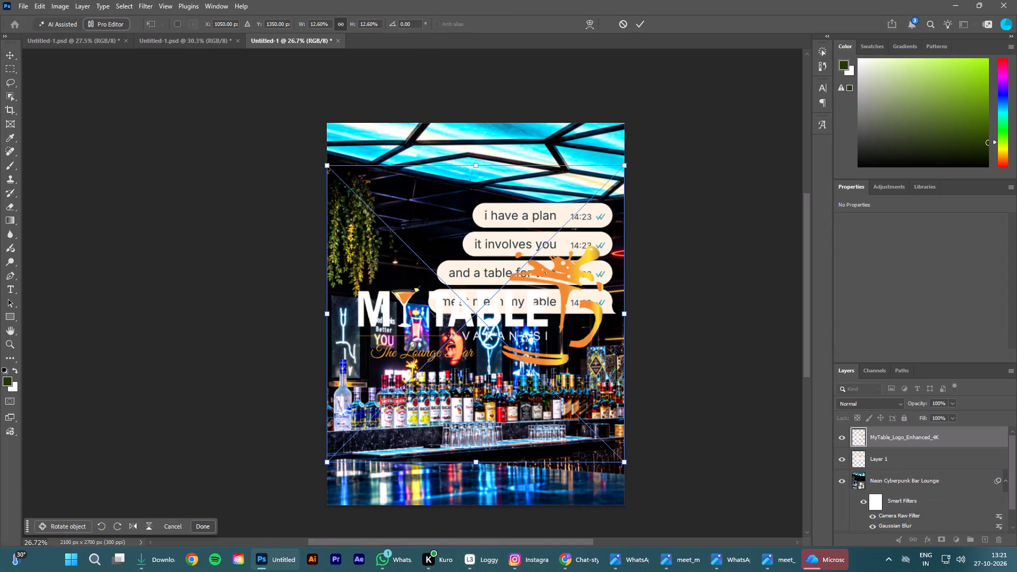
# Scale the My Table logo to about 5.12% and place it horizontally centred near the post's bottom edge, around Y 2406 px.
pyautogui.moveTo(625, 462); pyautogui.dragTo(434, 270)
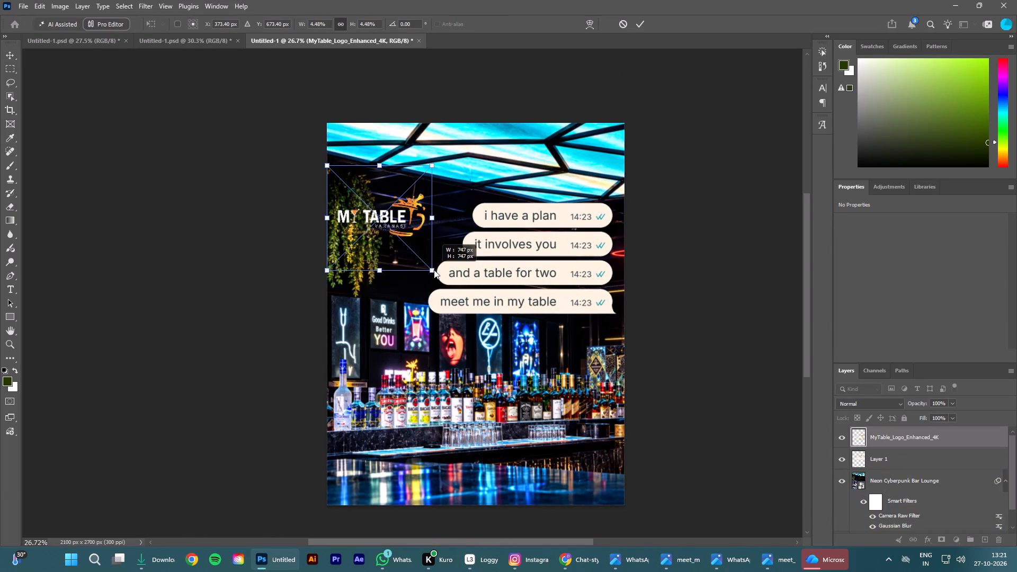
pyautogui.moveTo(434, 270); pyautogui.dragTo(403, 244)
pyautogui.moveTo(368, 198); pyautogui.dragTo(425, 208)
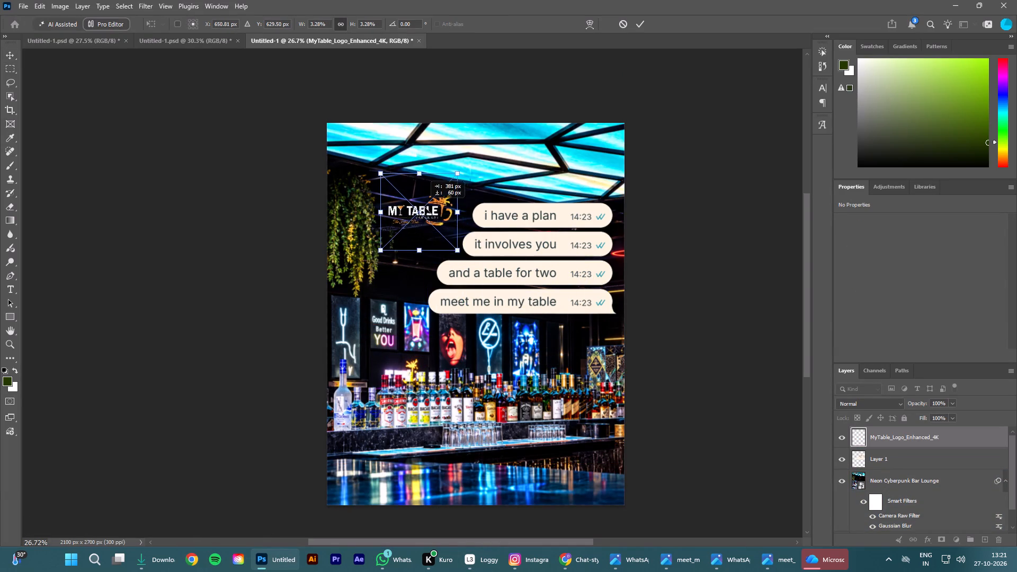
pyautogui.moveTo(425, 208); pyautogui.dragTo(472, 156)
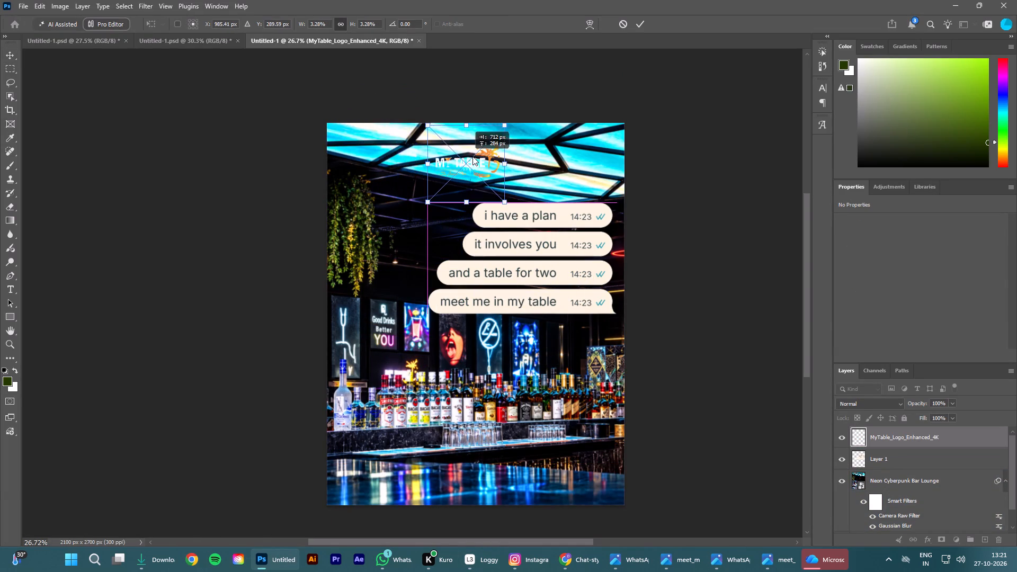
pyautogui.moveTo(472, 156); pyautogui.dragTo(391, 156)
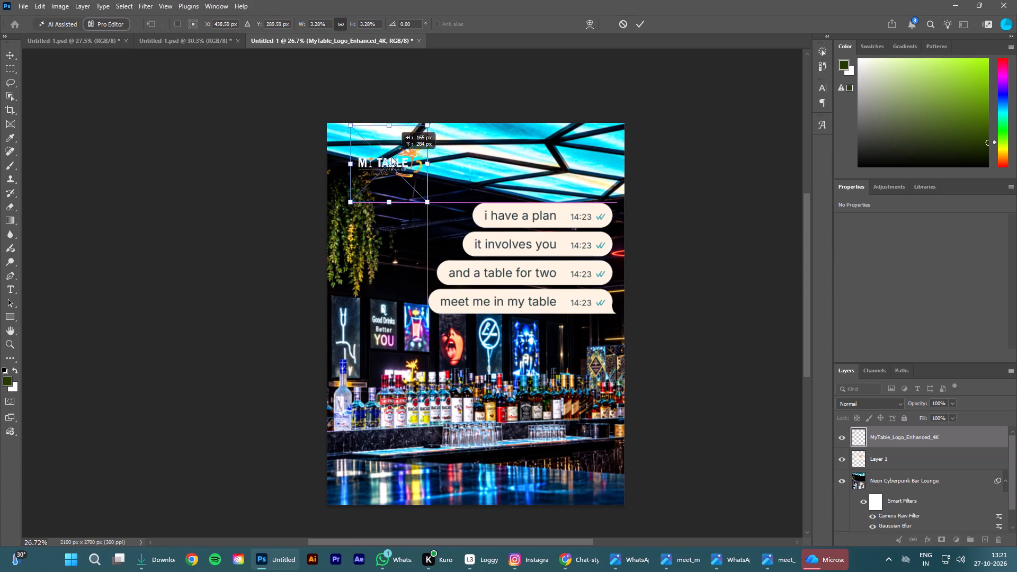
pyautogui.moveTo(391, 156); pyautogui.dragTo(471, 480)
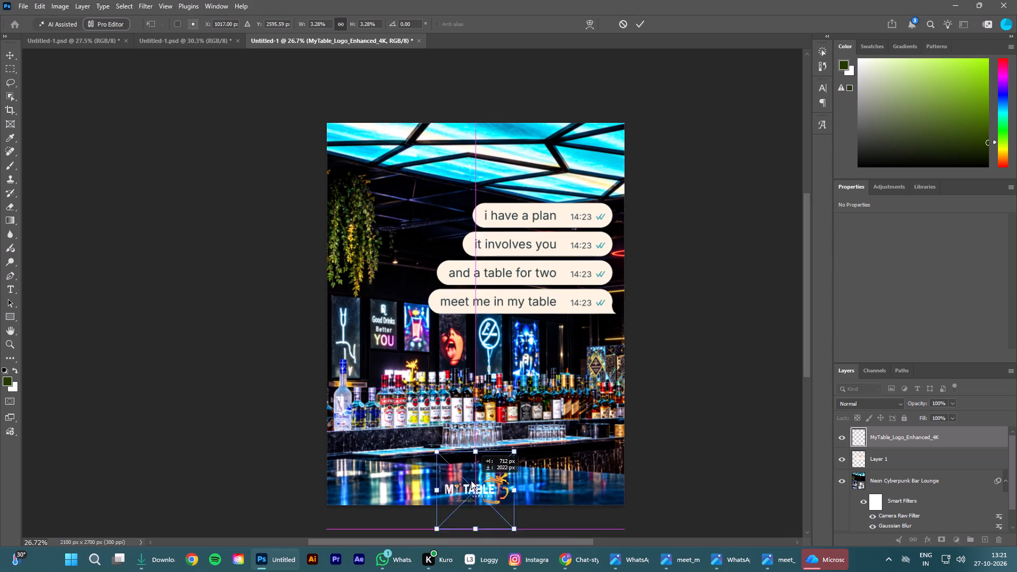
pyautogui.moveTo(471, 480); pyautogui.dragTo(477, 452)
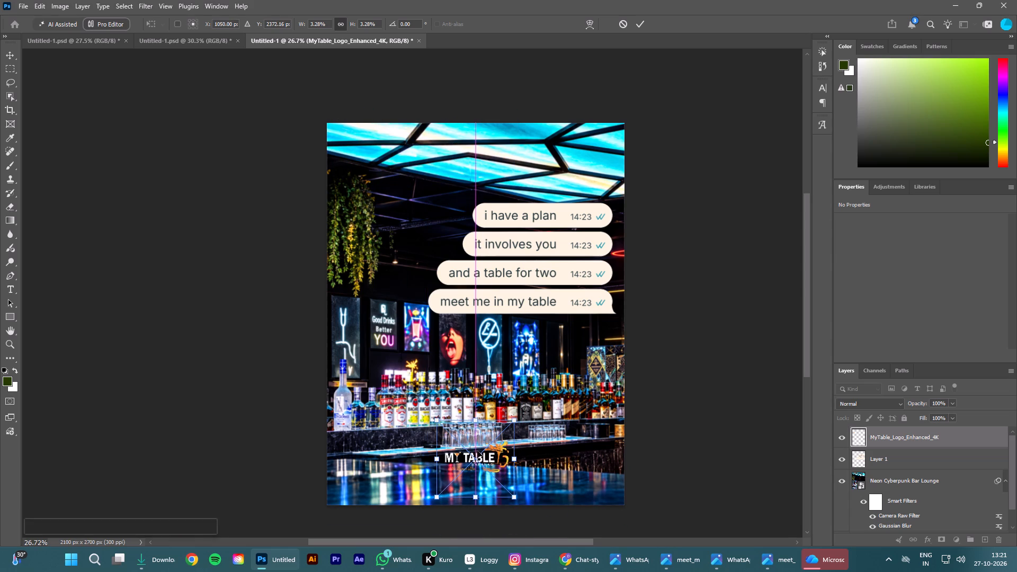
pyautogui.moveTo(476, 418); pyautogui.dragTo(479, 375)
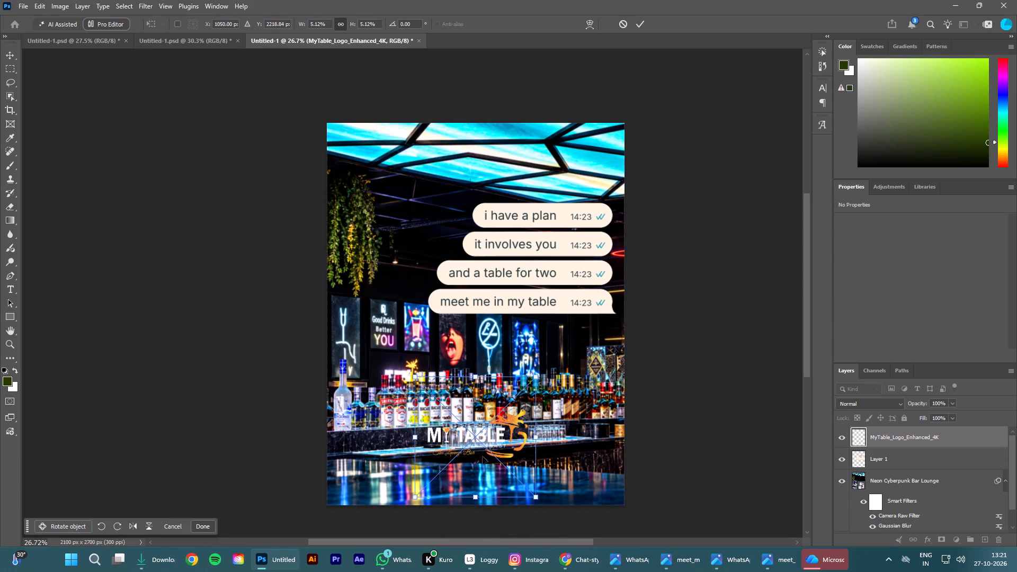
pyautogui.moveTo(477, 450); pyautogui.dragTo(477, 492)
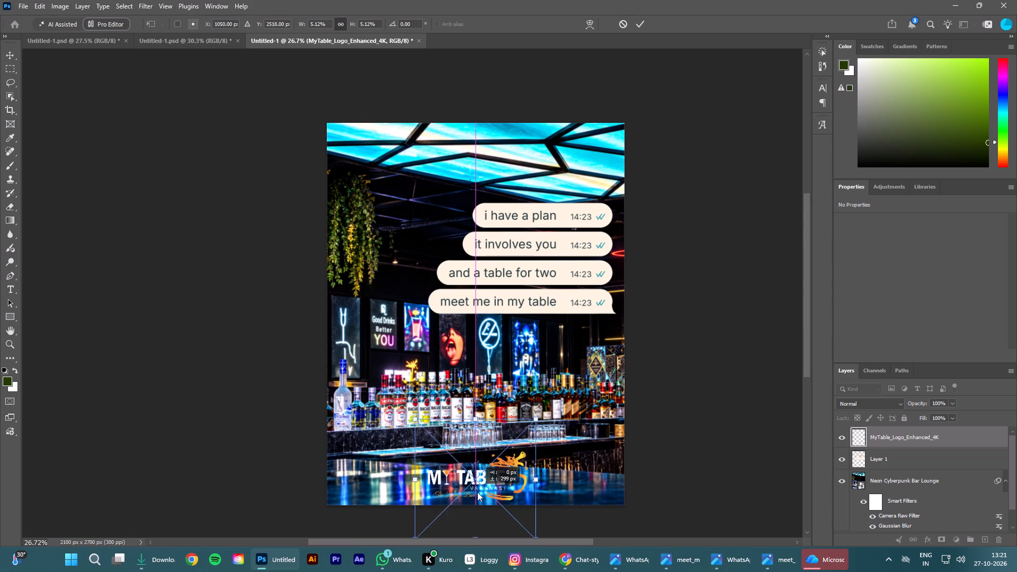
pyautogui.moveTo(477, 492); pyautogui.dragTo(477, 469)
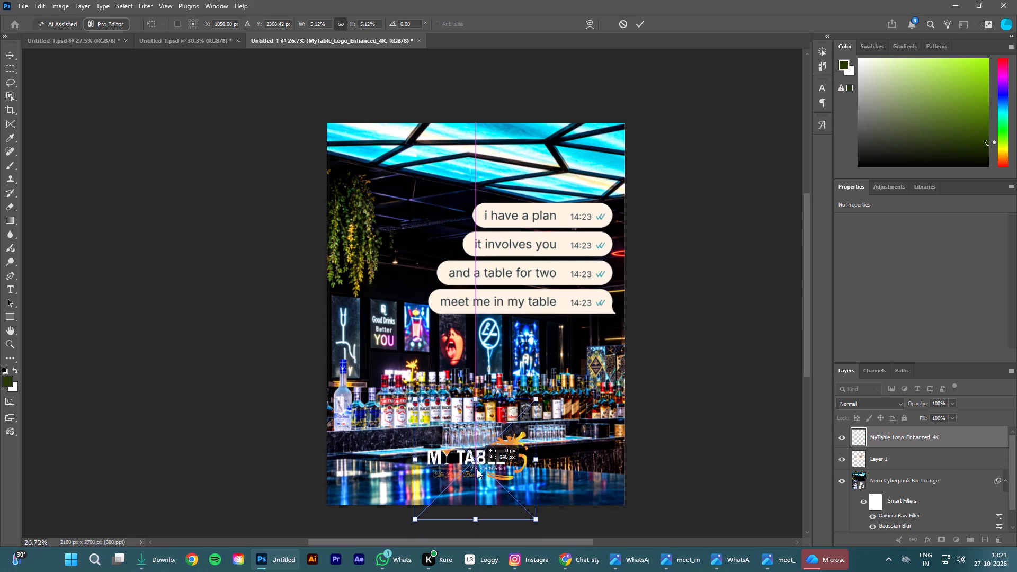
pyautogui.moveTo(477, 469); pyautogui.dragTo(480, 476)
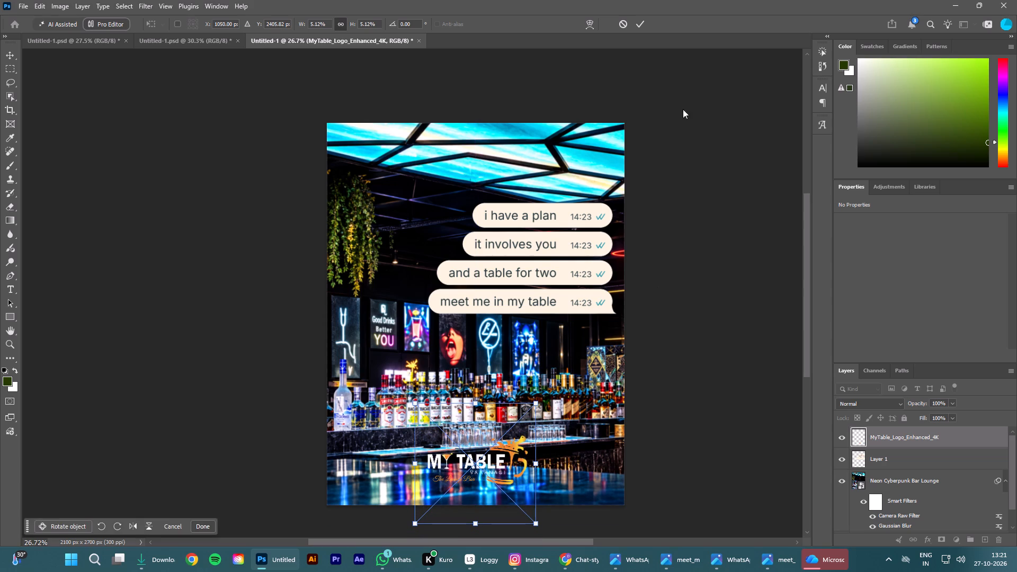
pyautogui.click(641, 19)
pyautogui.click(693, 137)
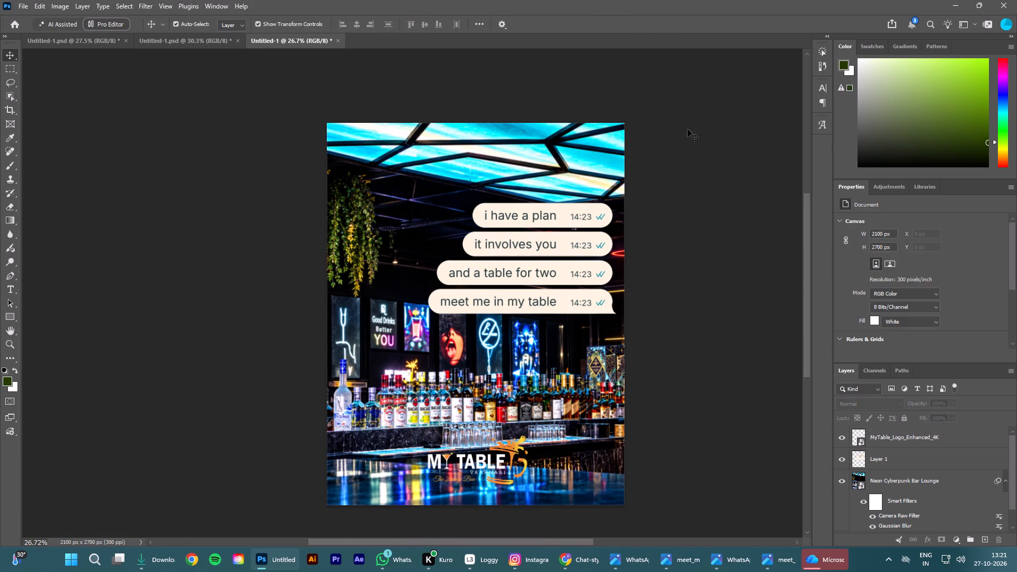
# Move the chat bubbles on Layer 1 up over the bar photo to about X 709, Y 358 px.
pyautogui.click(576, 220)
pyautogui.moveTo(557, 218); pyautogui.dragTo(560, 199)
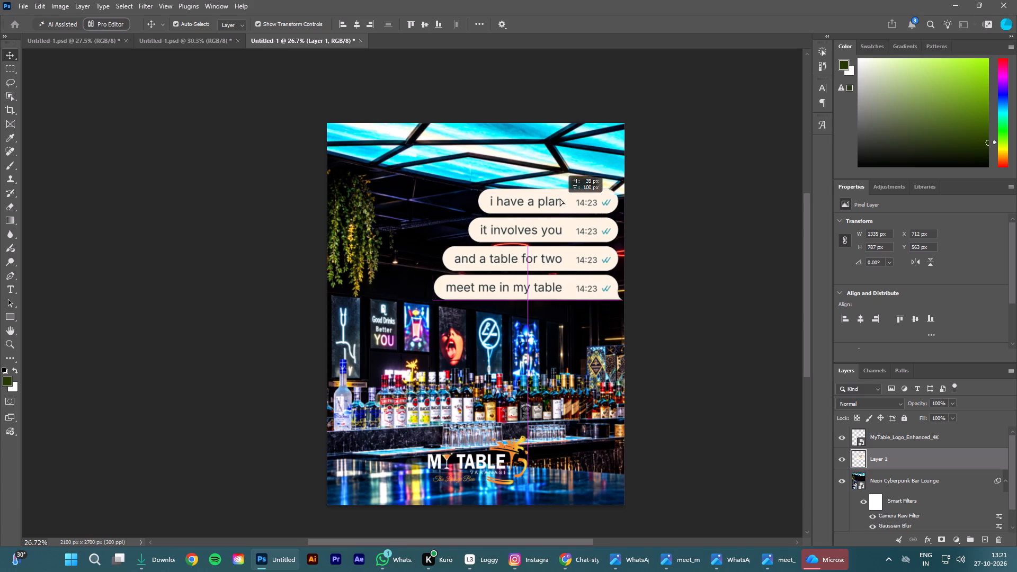
pyautogui.moveTo(560, 199); pyautogui.dragTo(550, 166)
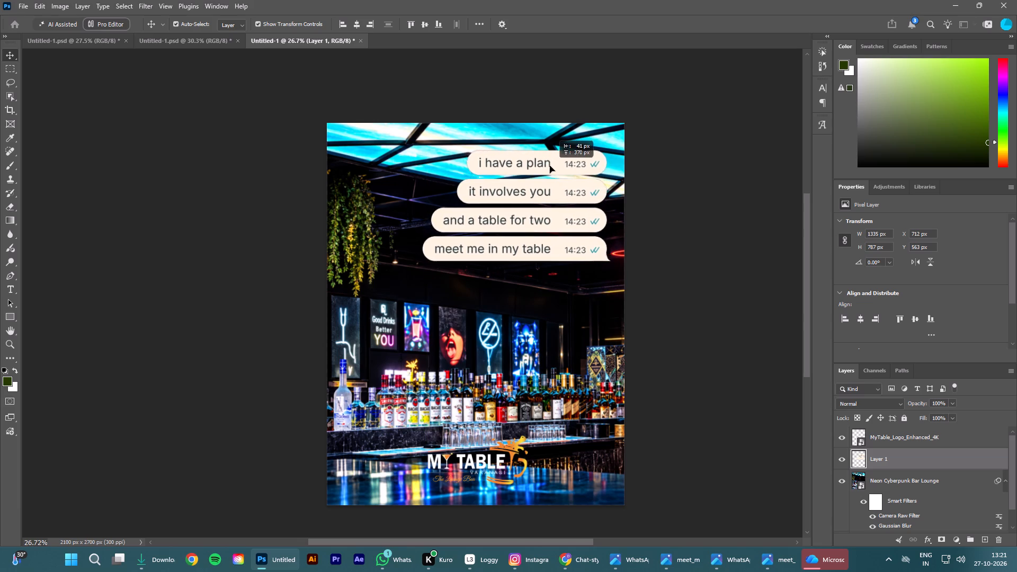
pyautogui.moveTo(550, 166); pyautogui.dragTo(564, 157)
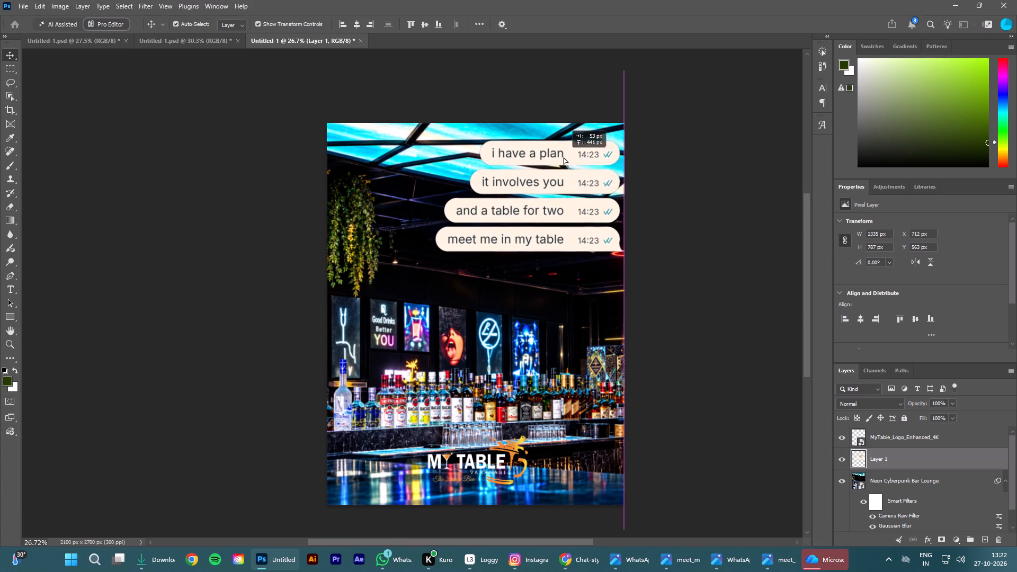
pyautogui.moveTo(564, 157); pyautogui.dragTo(563, 184)
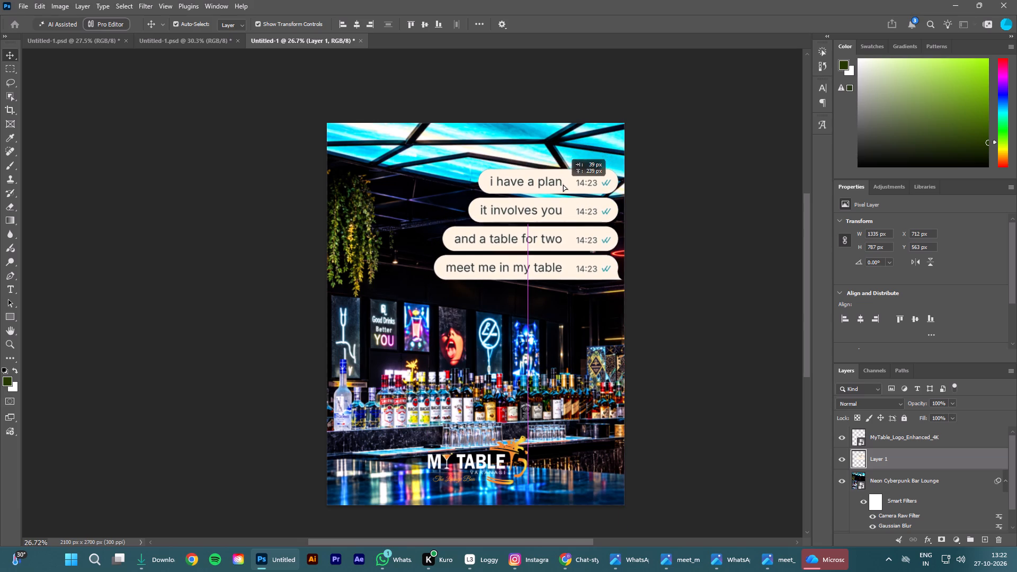
pyautogui.moveTo(563, 184); pyautogui.dragTo(561, 199)
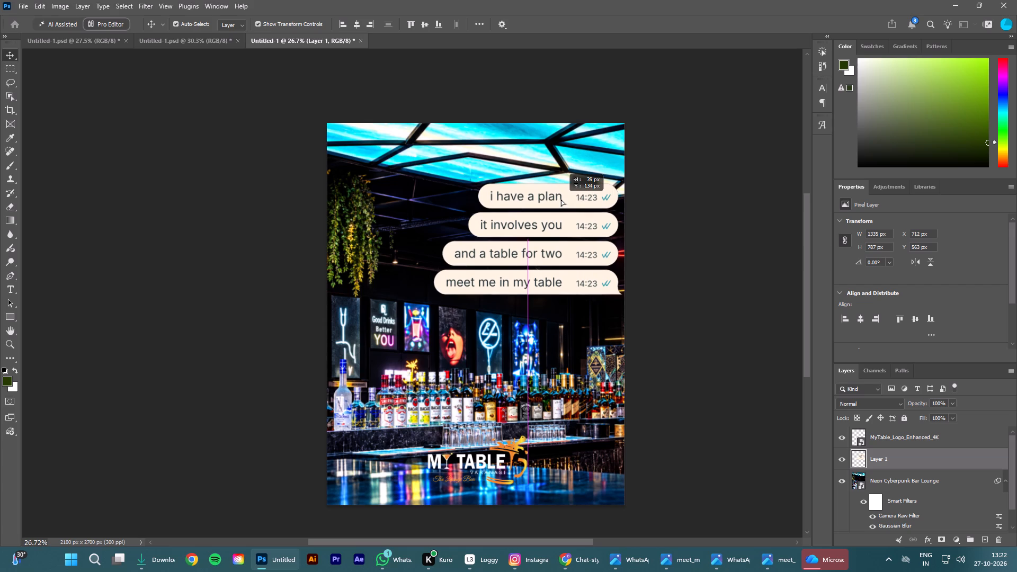
pyautogui.moveTo(561, 199); pyautogui.dragTo(561, 195)
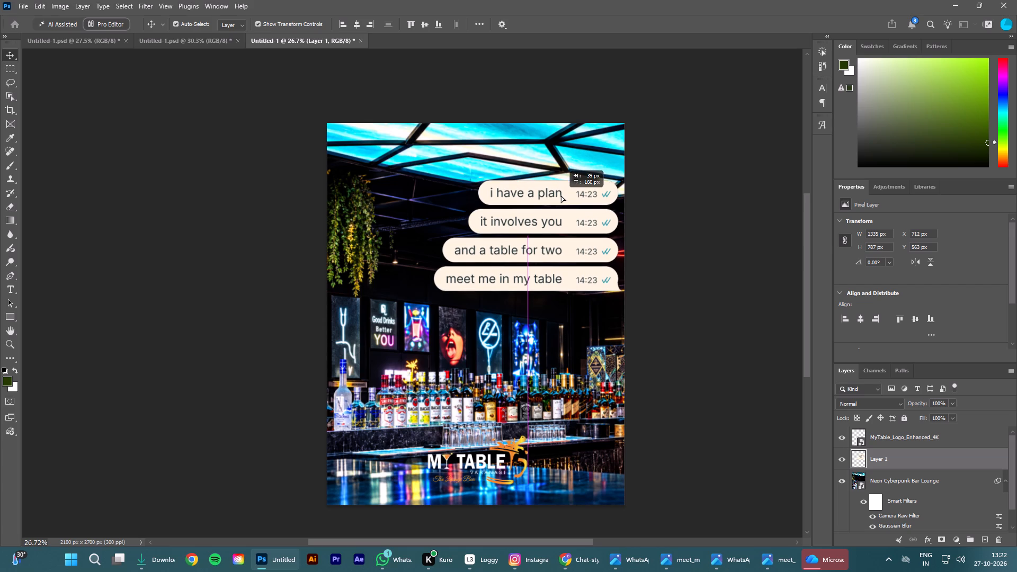
pyautogui.moveTo(561, 195); pyautogui.dragTo(561, 194)
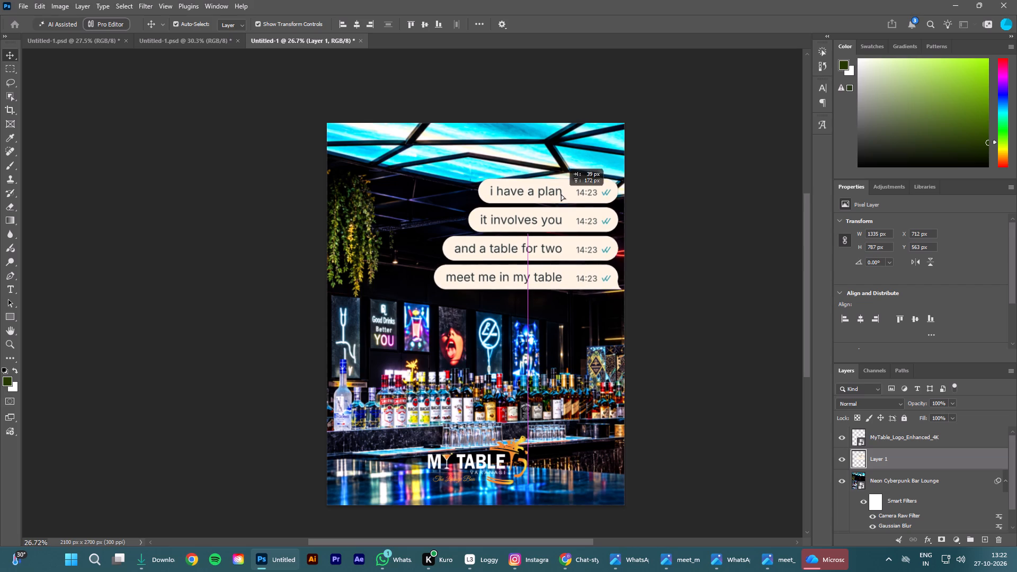
pyautogui.moveTo(561, 194); pyautogui.dragTo(552, 193)
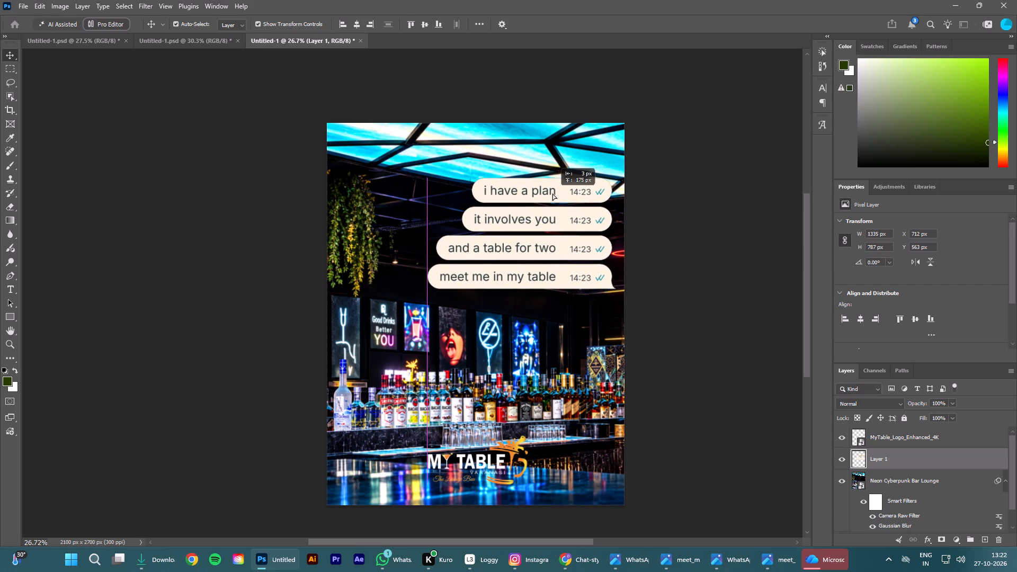
pyautogui.moveTo(552, 193); pyautogui.dragTo(553, 190)
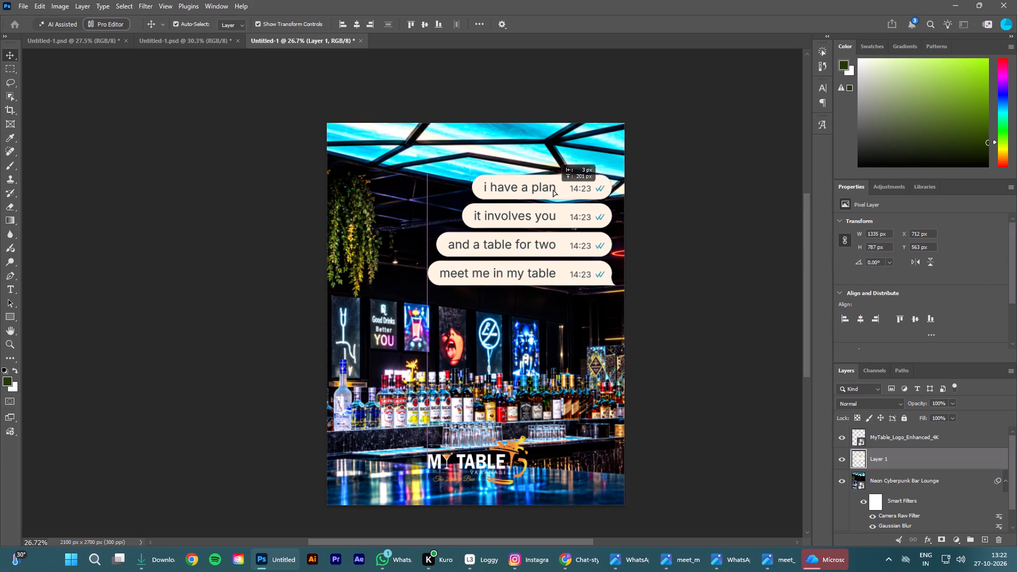
pyautogui.moveTo(553, 190); pyautogui.dragTo(552, 189)
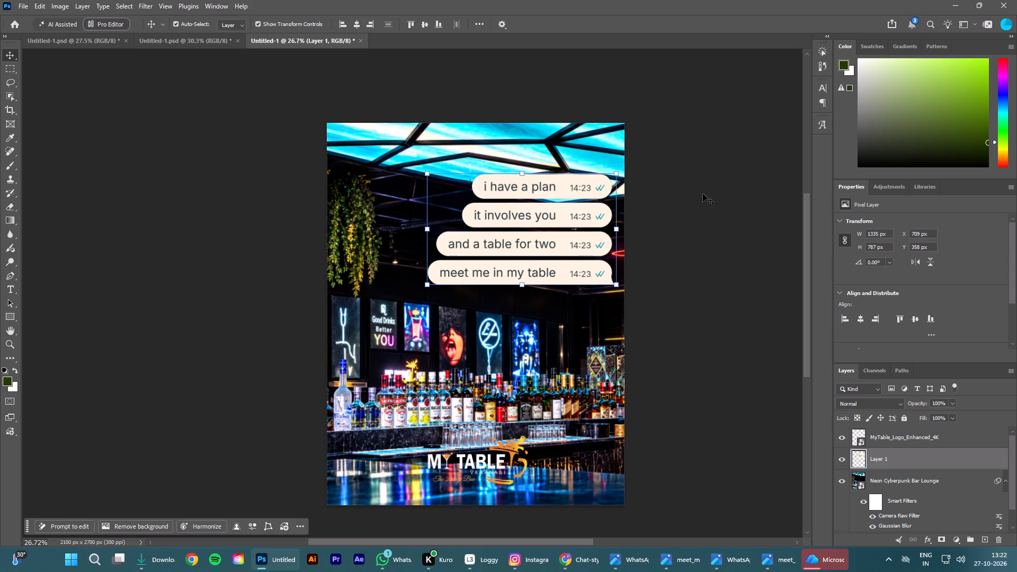
pyautogui.click(703, 194)
# Add a drop shadow to the chat bubbles on Layer 1 with 61% opacity, 15 px distance and 0% spread.
pyautogui.click(584, 182)
pyautogui.click(922, 535)
pyautogui.click(934, 529)
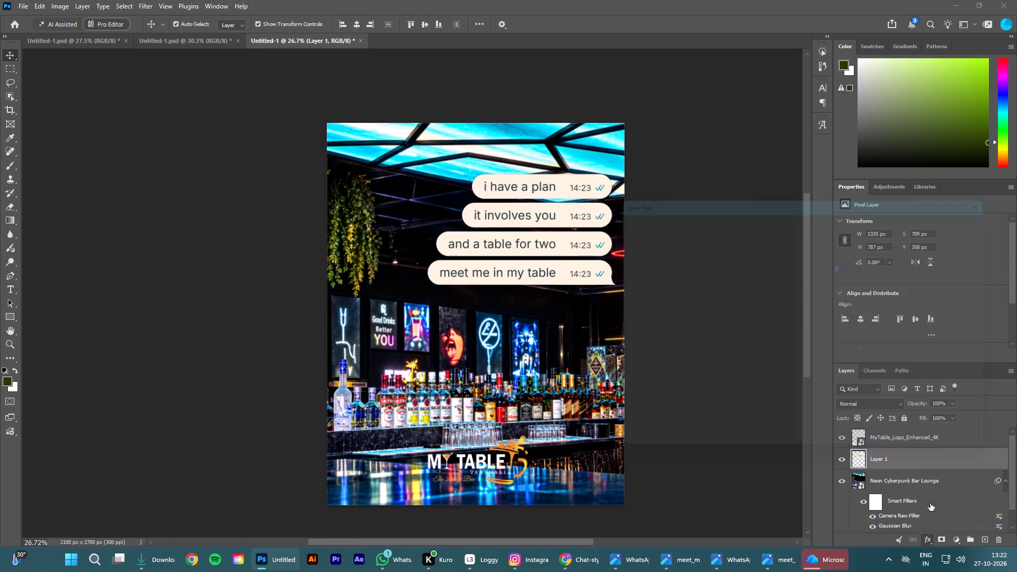
pyautogui.click(847, 399)
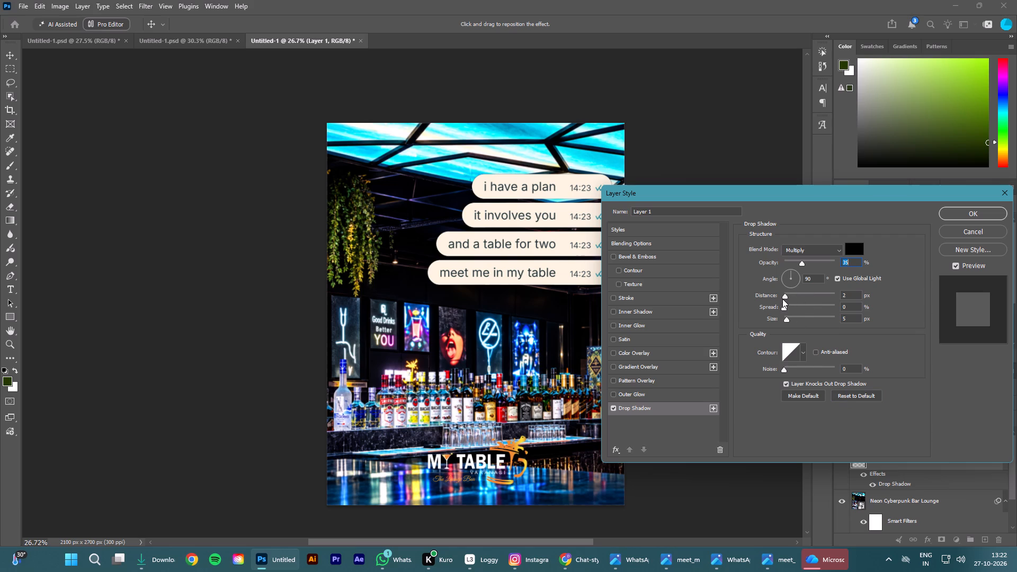
pyautogui.moveTo(784, 297); pyautogui.dragTo(789, 305)
pyautogui.moveTo(789, 305); pyautogui.dragTo(788, 308)
pyautogui.moveTo(788, 308); pyautogui.dragTo(790, 308)
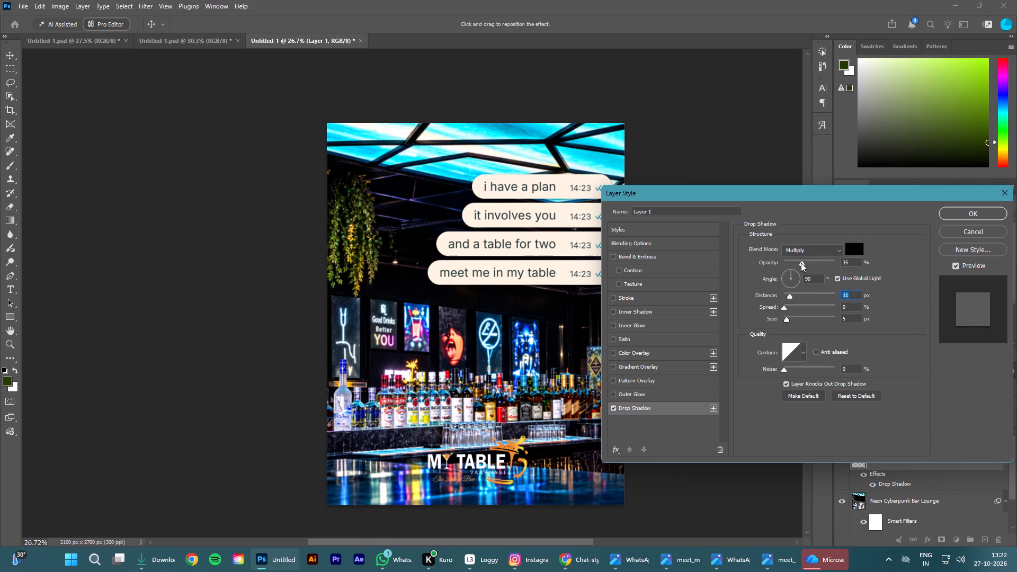
pyautogui.moveTo(804, 263); pyautogui.dragTo(816, 268)
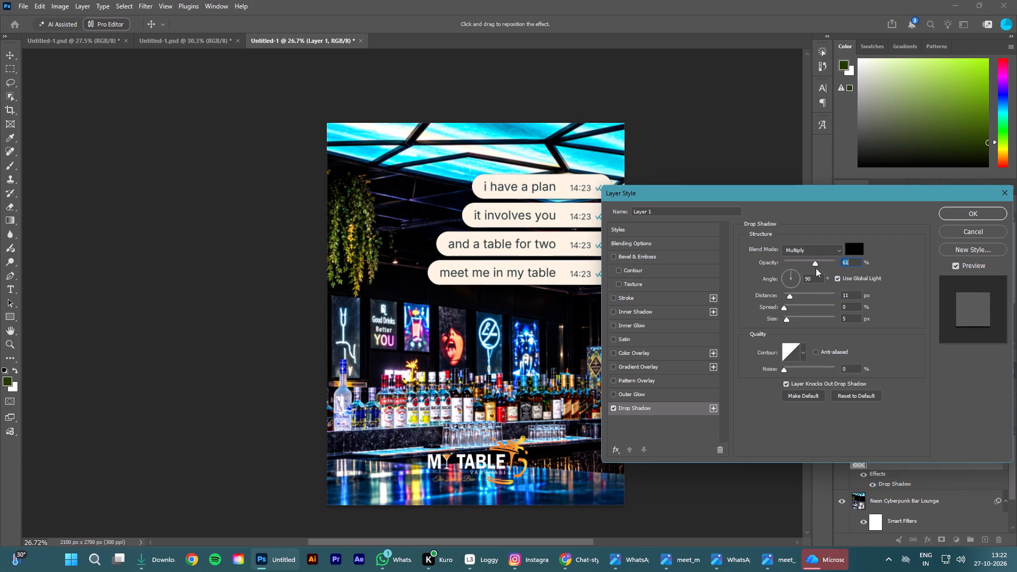
pyautogui.click(791, 296)
pyautogui.moveTo(785, 307); pyautogui.dragTo(795, 307)
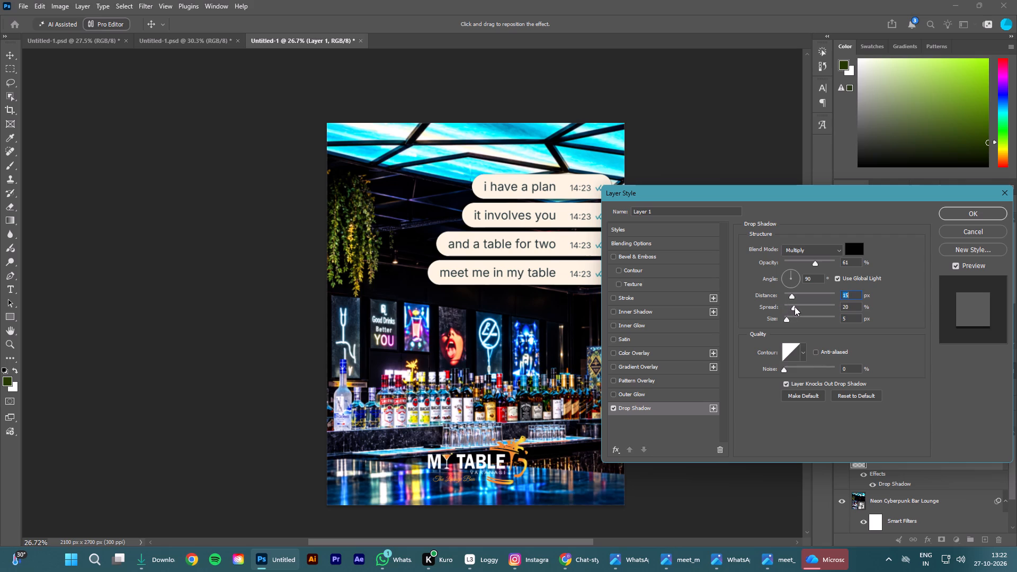
pyautogui.moveTo(795, 307); pyautogui.dragTo(780, 309)
pyautogui.moveTo(788, 321); pyautogui.dragTo(796, 323)
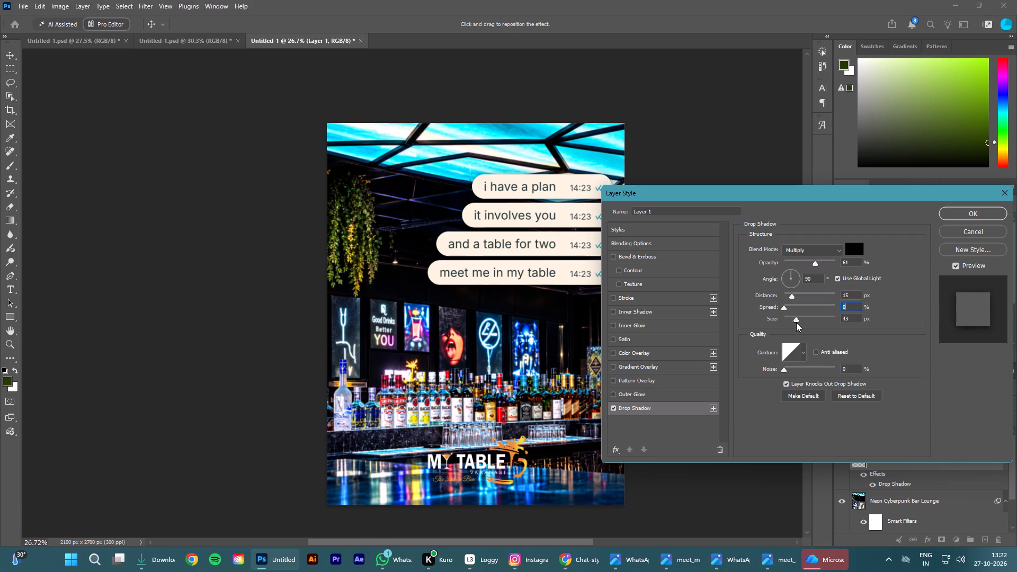
pyautogui.moveTo(796, 323); pyautogui.dragTo(778, 322)
pyautogui.click(953, 212)
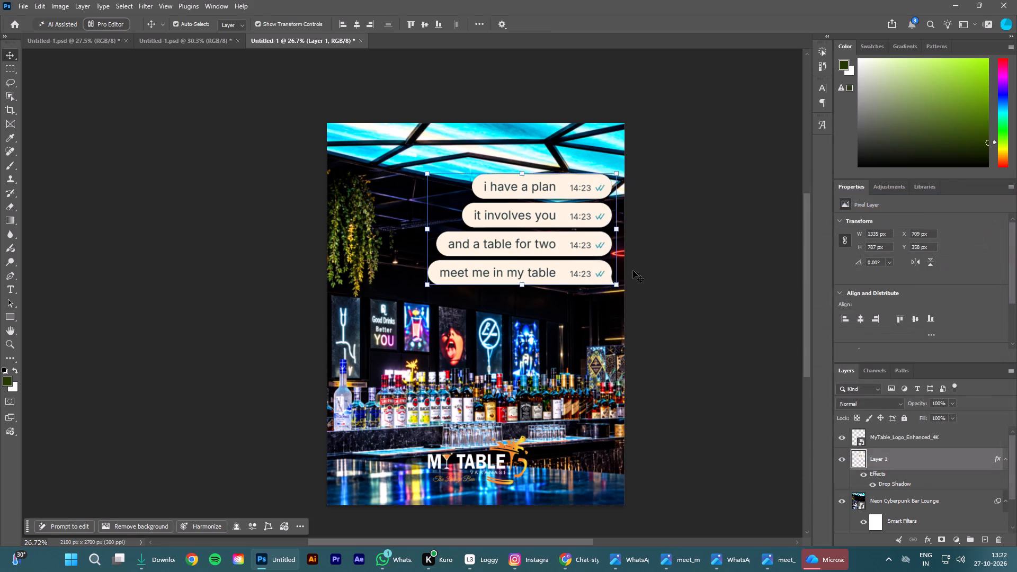
pyautogui.click(633, 248)
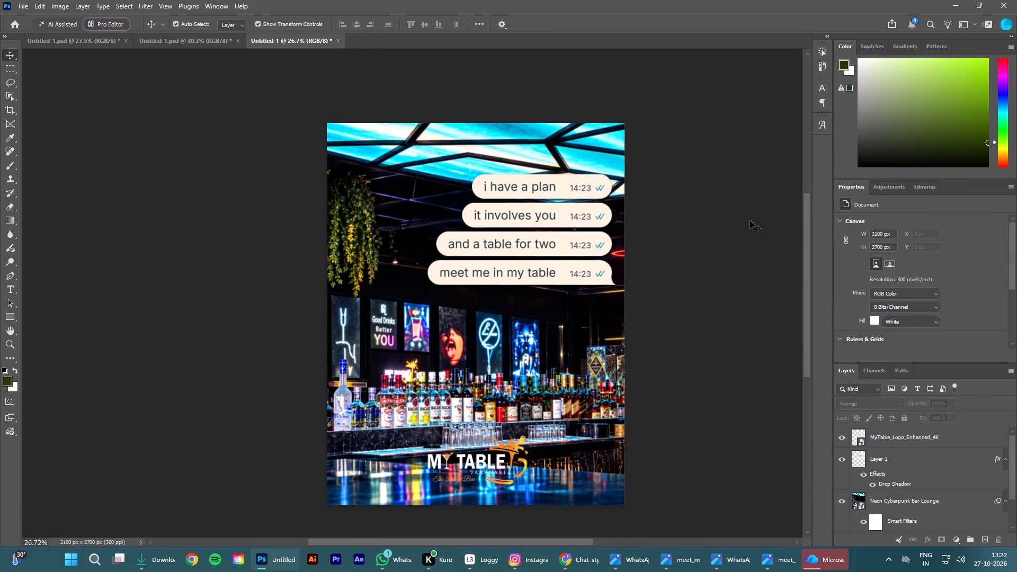
pyautogui.click(727, 271)
pyautogui.click(953, 4)
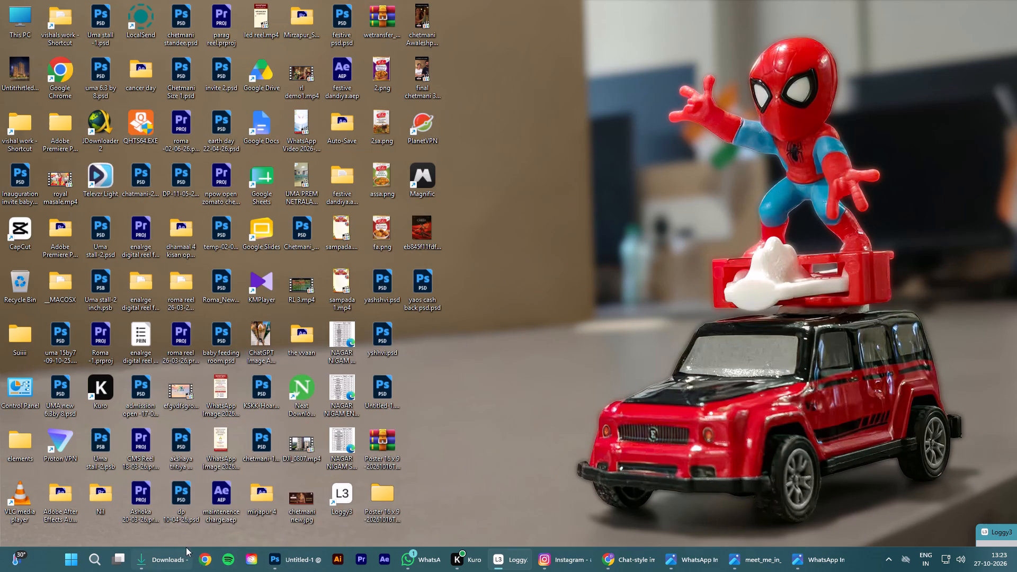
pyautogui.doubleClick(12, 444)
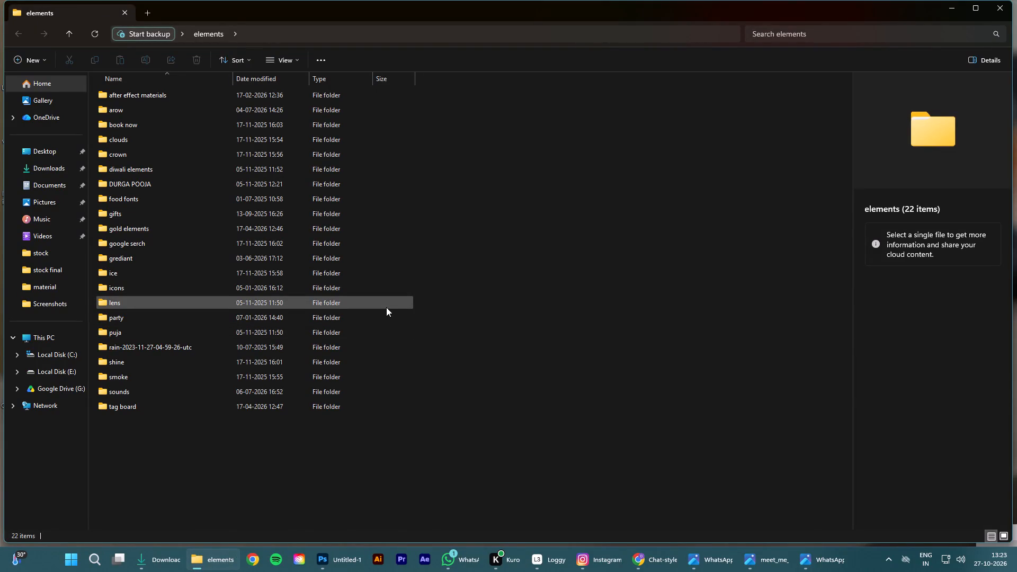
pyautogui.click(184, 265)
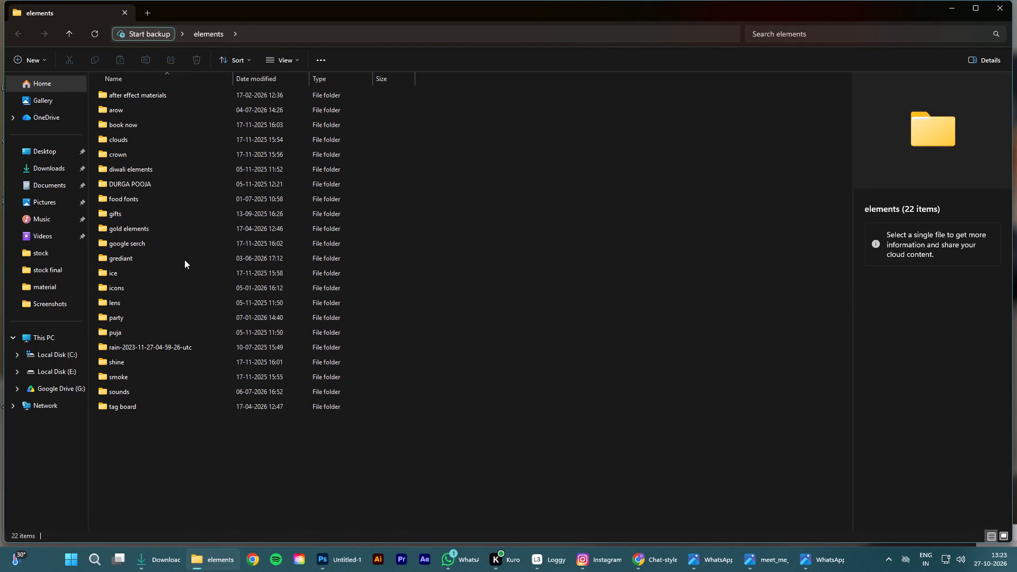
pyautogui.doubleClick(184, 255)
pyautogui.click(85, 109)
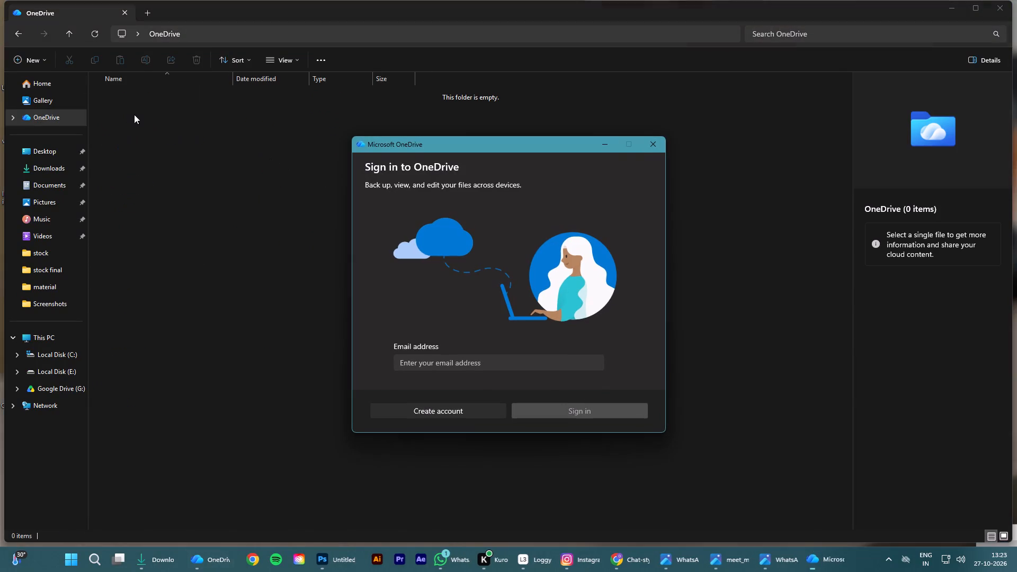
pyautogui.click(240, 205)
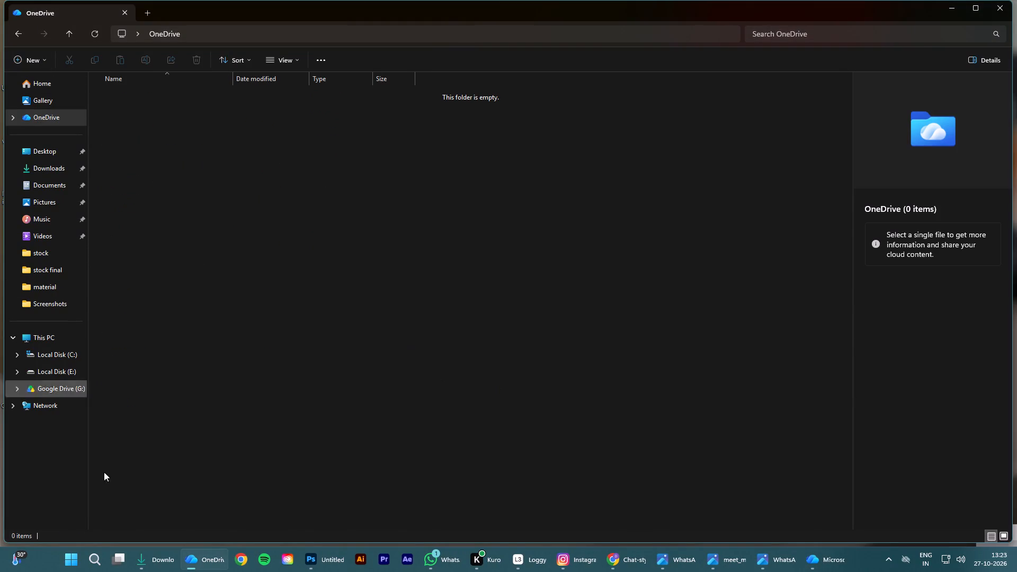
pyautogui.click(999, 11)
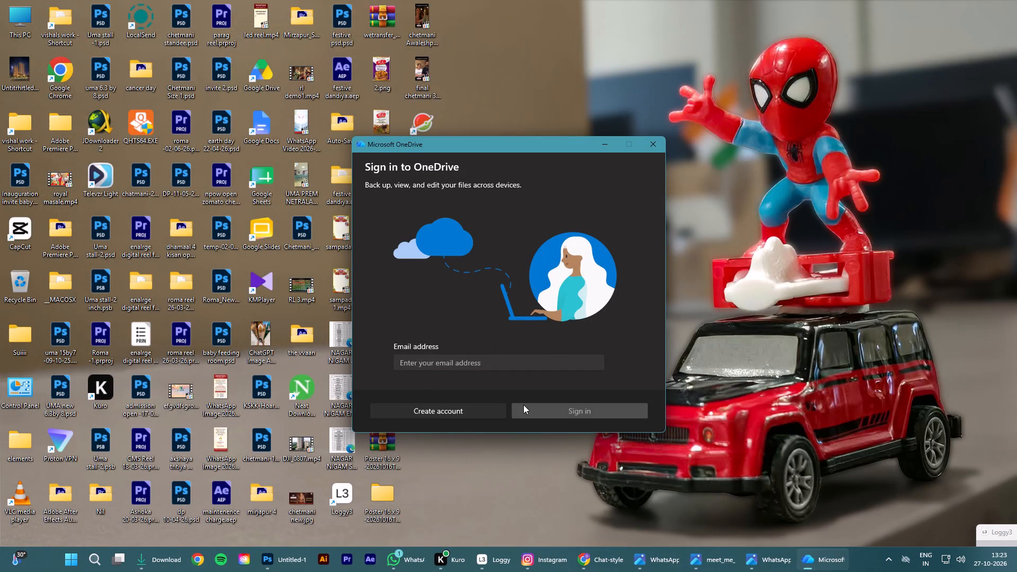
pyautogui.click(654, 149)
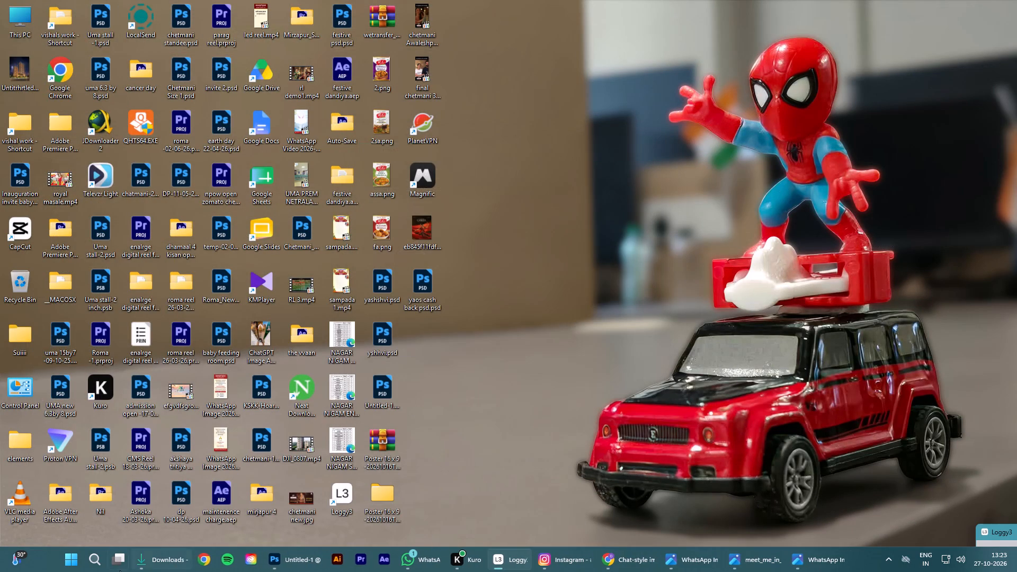
# Place black footer gredient copy.png from the grediant folder inside the desktop's elements folder into the Photoshop bar post.
pyautogui.doubleClick(19, 443)
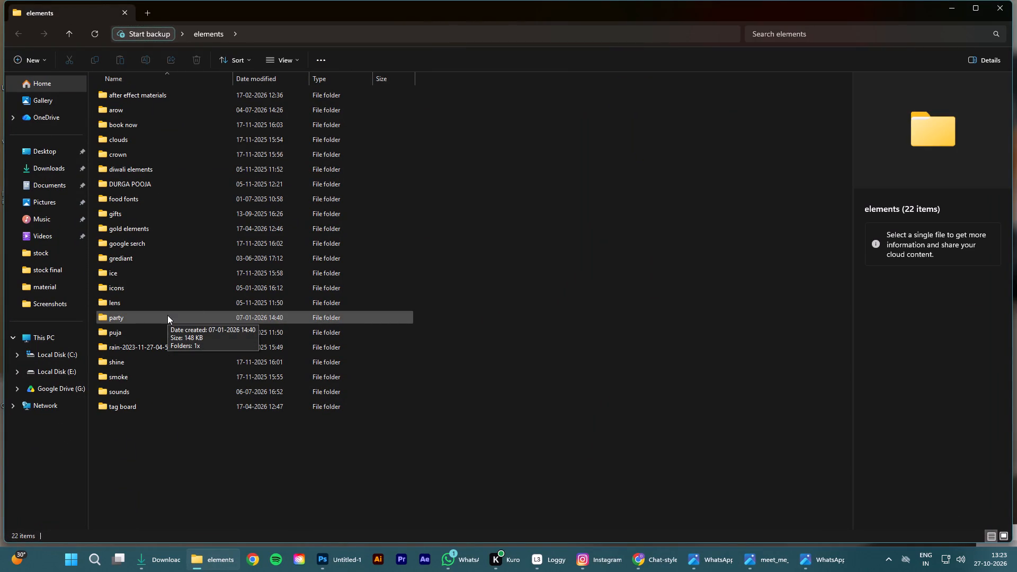
pyautogui.doubleClick(144, 264)
pyautogui.click(180, 106)
pyautogui.click(118, 113)
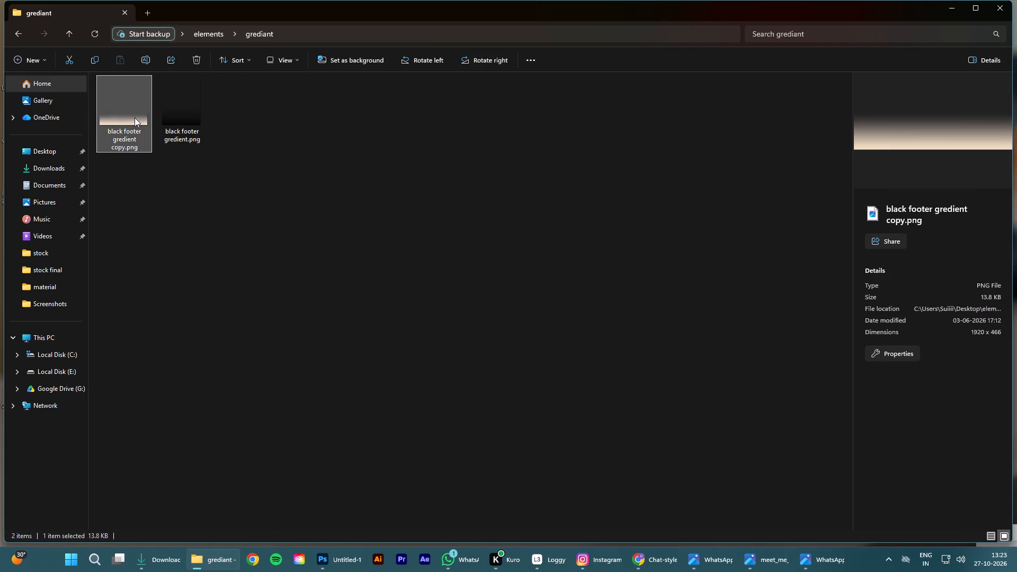
pyautogui.moveTo(127, 112); pyautogui.dragTo(346, 565)
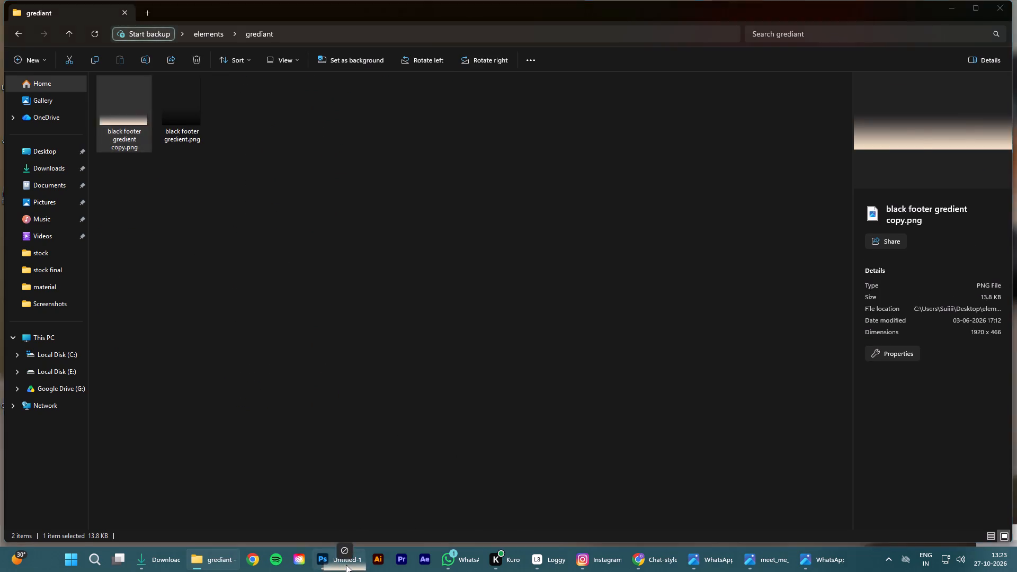
pyautogui.moveTo(346, 565); pyautogui.dragTo(431, 409)
# Scale the placed footer gradient to about 2116 px wide and align it with the canvas's bottom edge.
pyautogui.moveTo(474, 298); pyautogui.dragTo(486, 254)
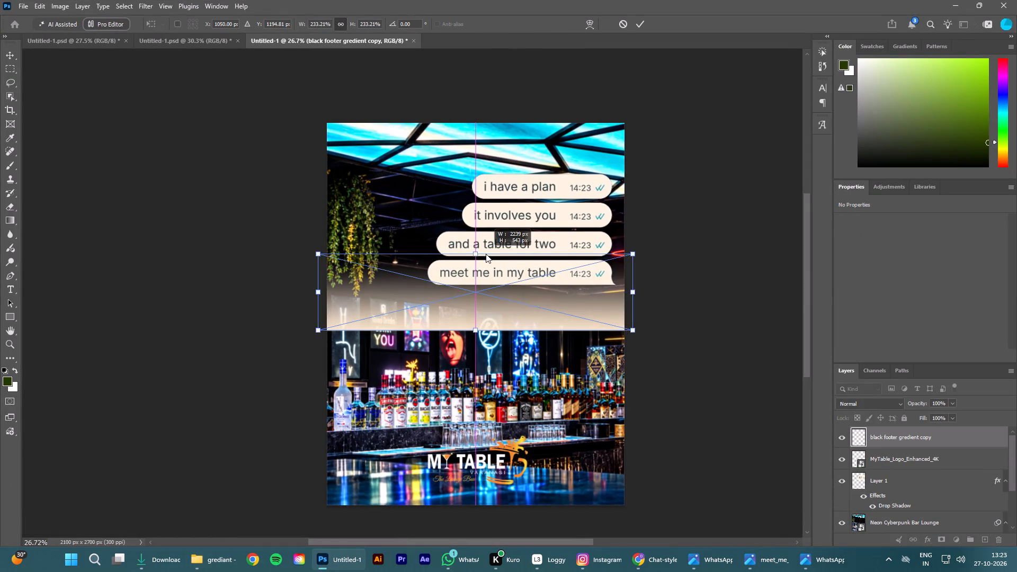
pyautogui.moveTo(486, 254); pyautogui.dragTo(487, 258)
pyautogui.click(643, 23)
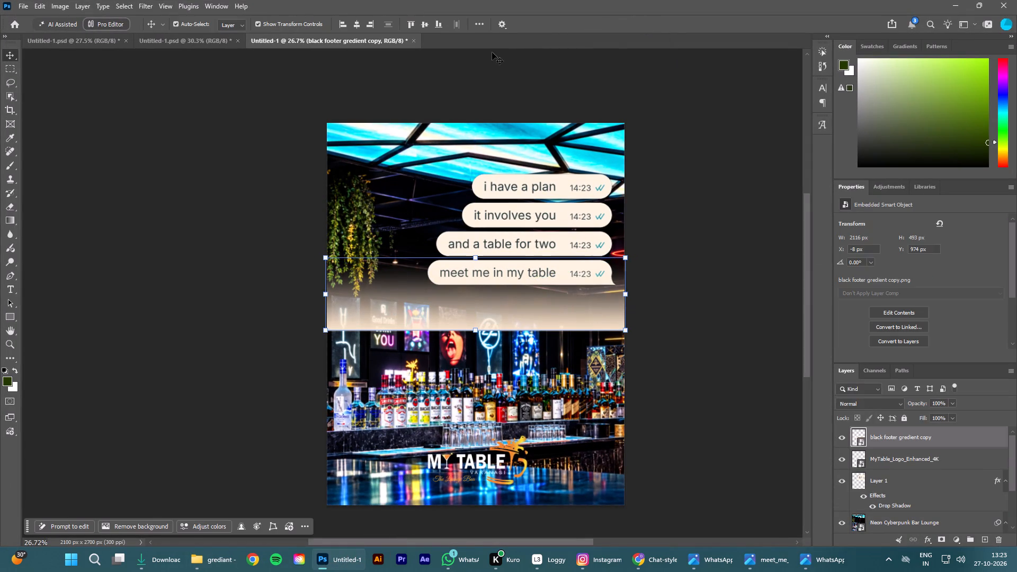
pyautogui.click(436, 23)
pyautogui.click(719, 394)
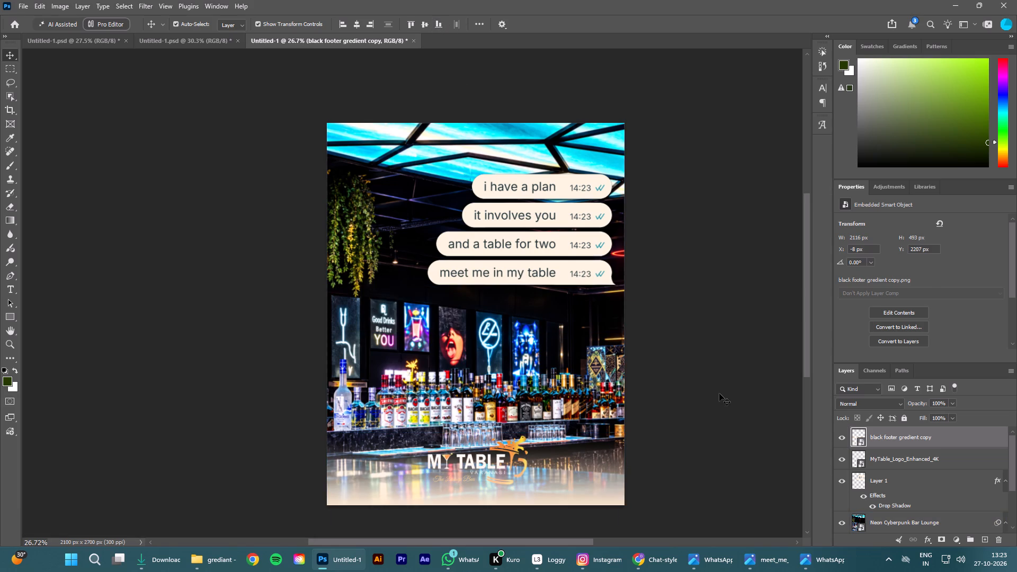
# Move the black footer gredient copy layer beneath Layer 1, directly above the Neon Cyberpunk Bar Lounge layer.
pyautogui.click(917, 433)
pyautogui.moveTo(945, 439); pyautogui.dragTo(915, 554)
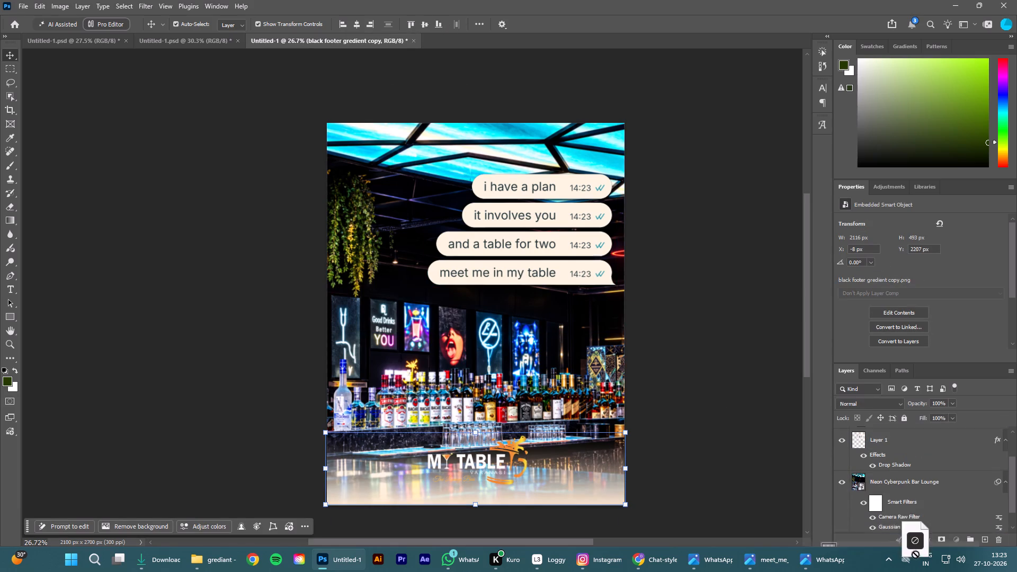
pyautogui.moveTo(915, 554); pyautogui.dragTo(926, 470)
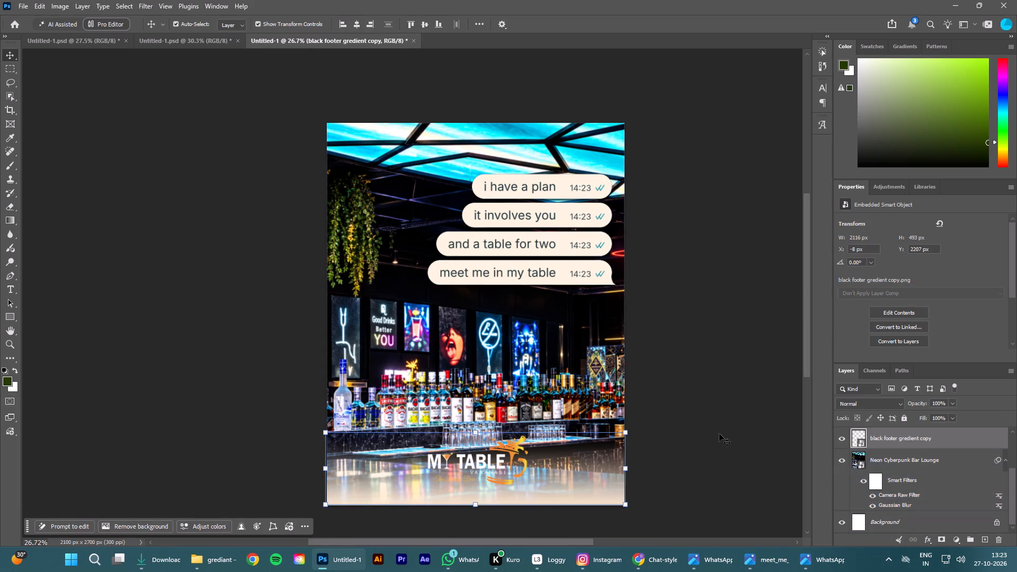
pyautogui.click(719, 434)
# Add a dark navy #020f32 Color Overlay to the footer gradient in Normal mode at 100% opacity.
pyautogui.click(892, 442)
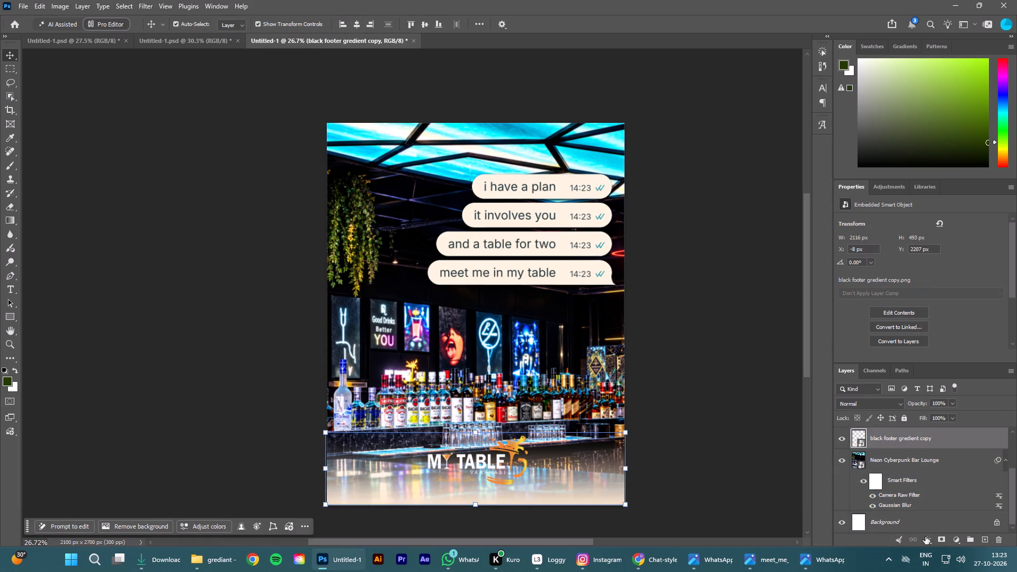
pyautogui.click(927, 540)
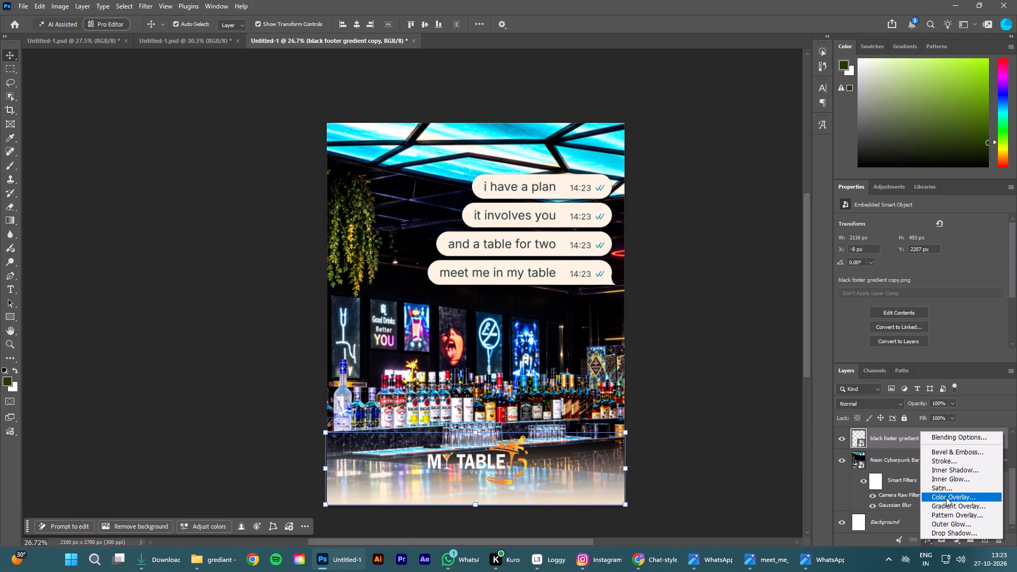
pyautogui.click(945, 498)
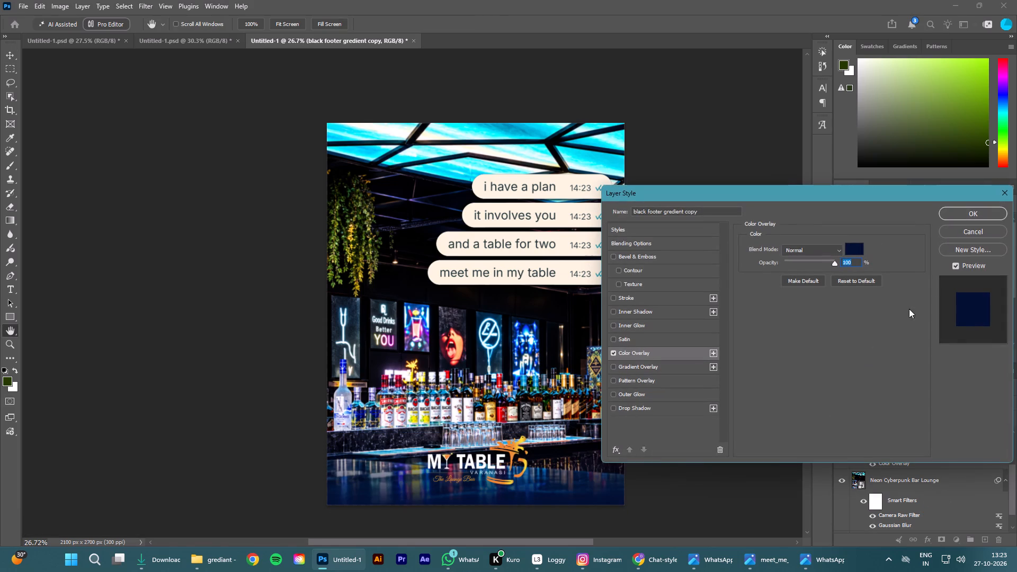
pyautogui.click(951, 214)
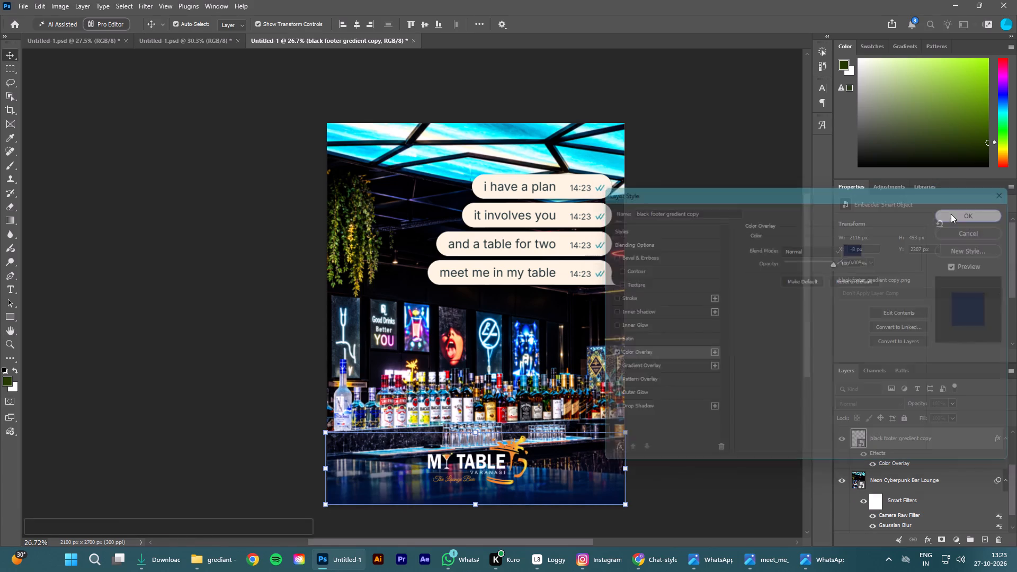
pyautogui.click(686, 410)
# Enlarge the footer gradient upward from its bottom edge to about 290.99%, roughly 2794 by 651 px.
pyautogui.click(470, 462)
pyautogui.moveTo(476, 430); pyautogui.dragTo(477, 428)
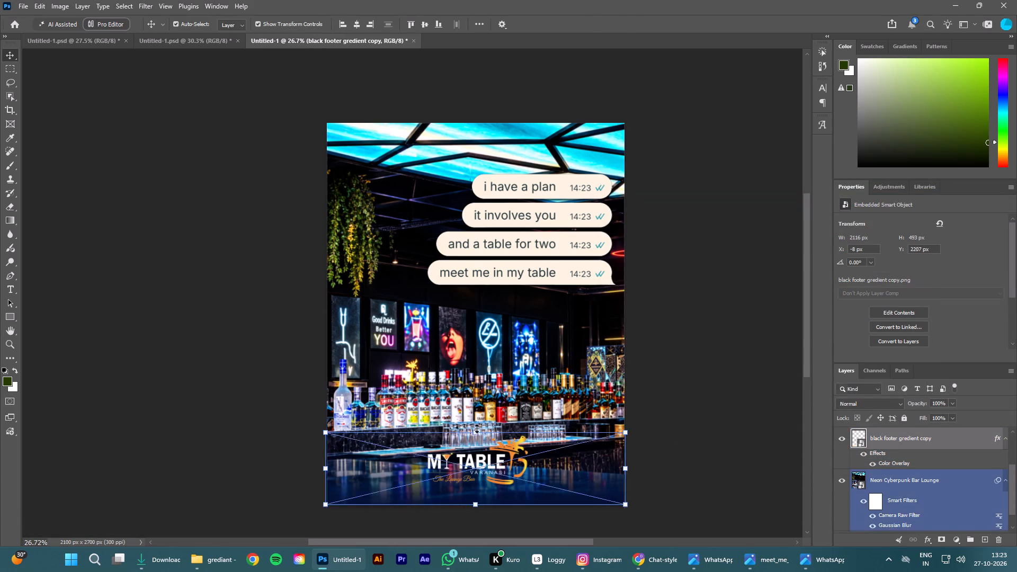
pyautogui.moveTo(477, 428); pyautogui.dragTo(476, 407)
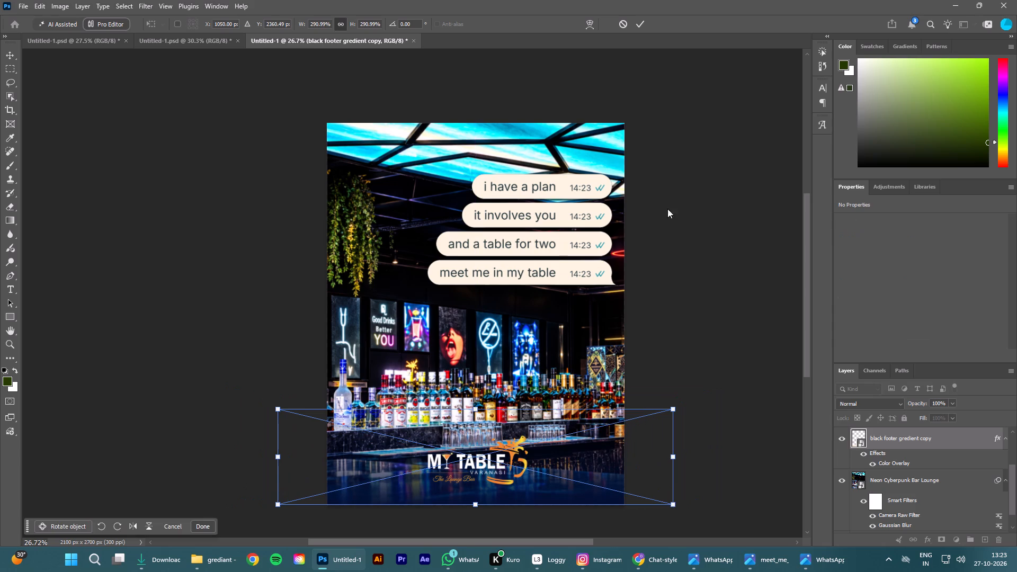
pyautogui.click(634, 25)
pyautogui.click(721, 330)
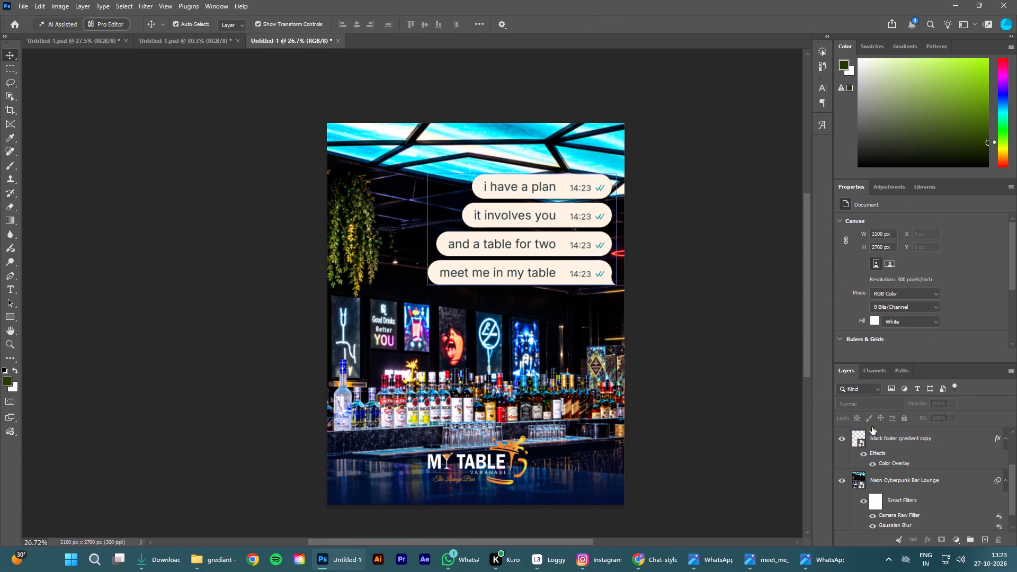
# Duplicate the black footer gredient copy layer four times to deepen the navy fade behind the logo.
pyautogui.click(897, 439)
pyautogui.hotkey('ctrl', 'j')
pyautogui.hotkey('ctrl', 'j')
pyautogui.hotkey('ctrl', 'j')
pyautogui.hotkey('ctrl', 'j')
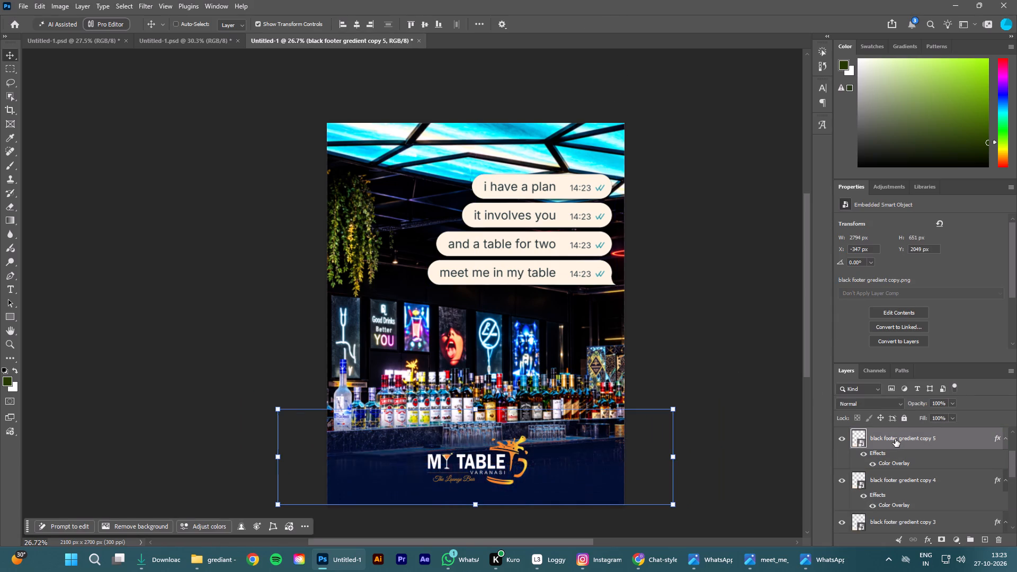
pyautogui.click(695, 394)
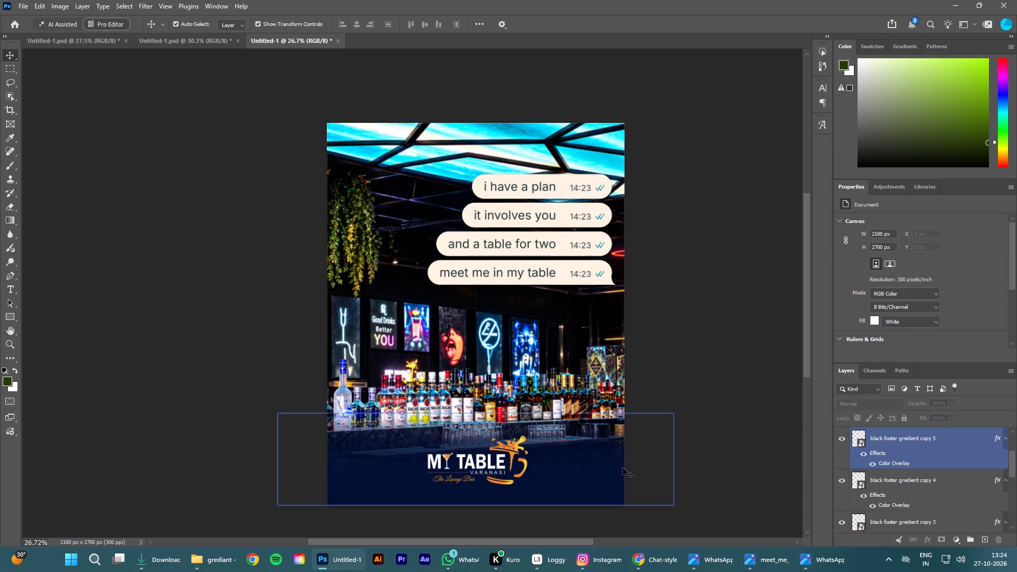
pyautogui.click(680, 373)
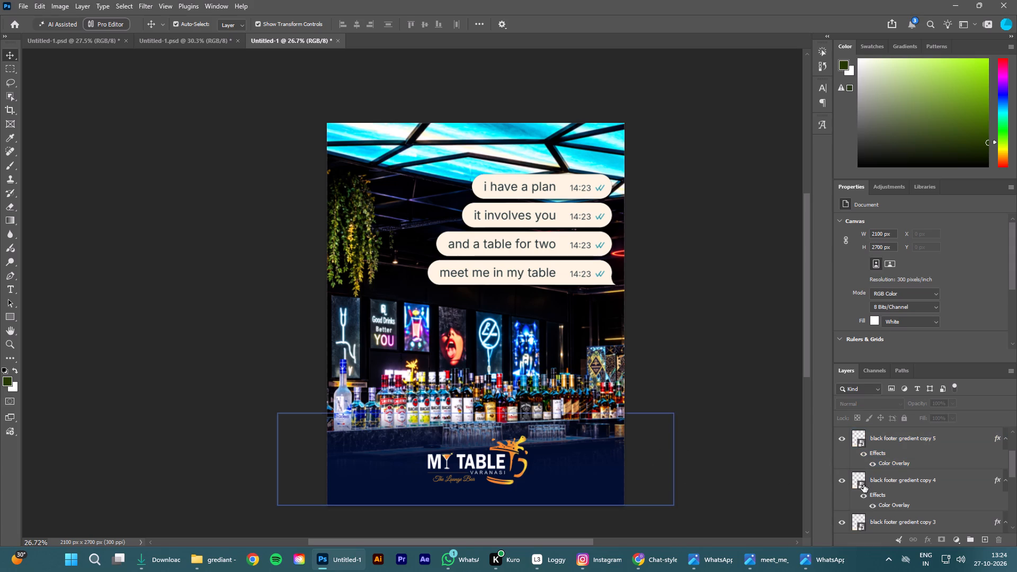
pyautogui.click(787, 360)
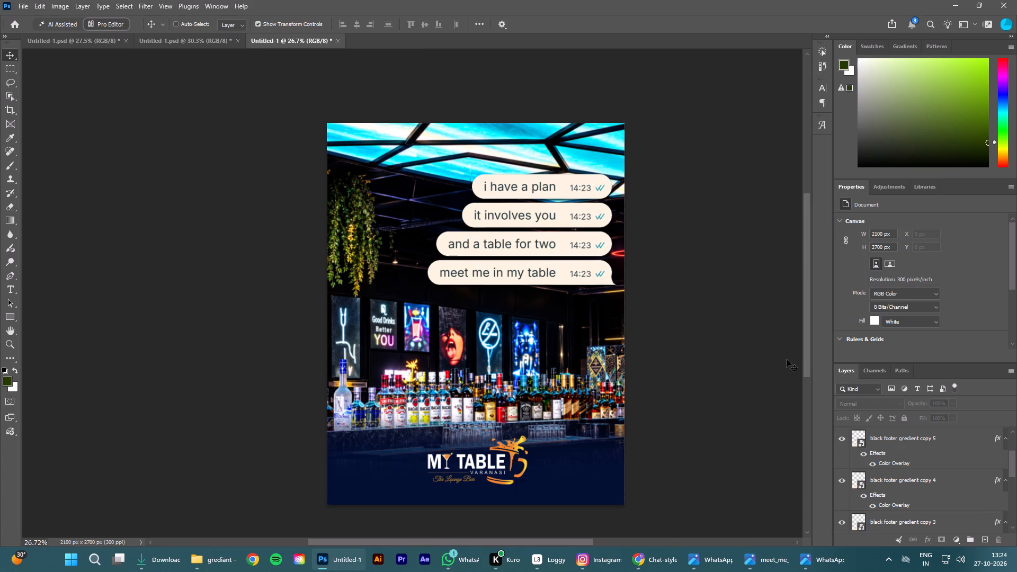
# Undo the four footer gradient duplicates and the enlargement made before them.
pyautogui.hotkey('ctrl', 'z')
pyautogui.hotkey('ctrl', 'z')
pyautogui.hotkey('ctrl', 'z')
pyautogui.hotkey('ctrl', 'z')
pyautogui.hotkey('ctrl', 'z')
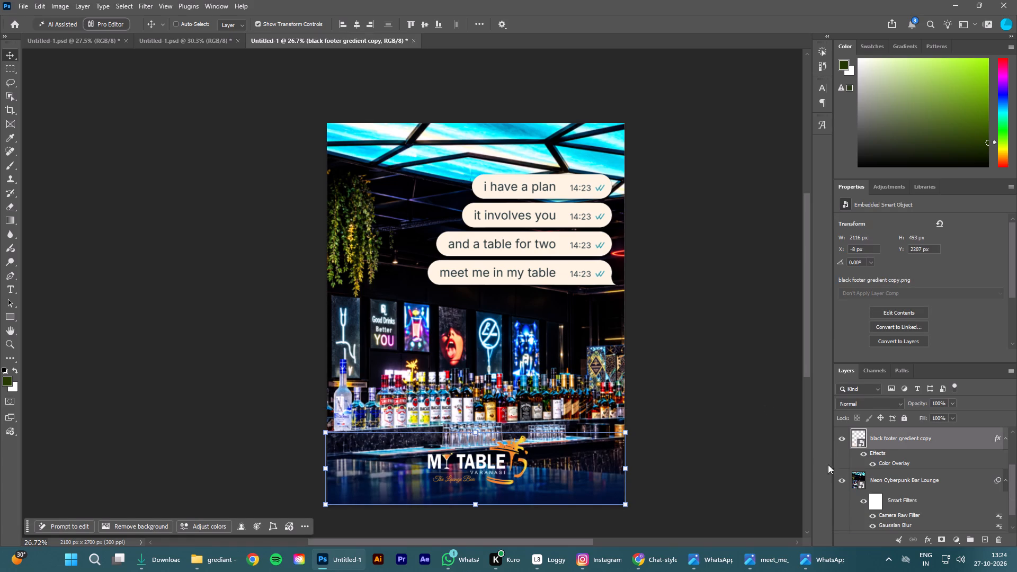
# Change the footer gradient's Color Overlay colour to black.
pyautogui.doubleClick(845, 435)
pyautogui.click(885, 464)
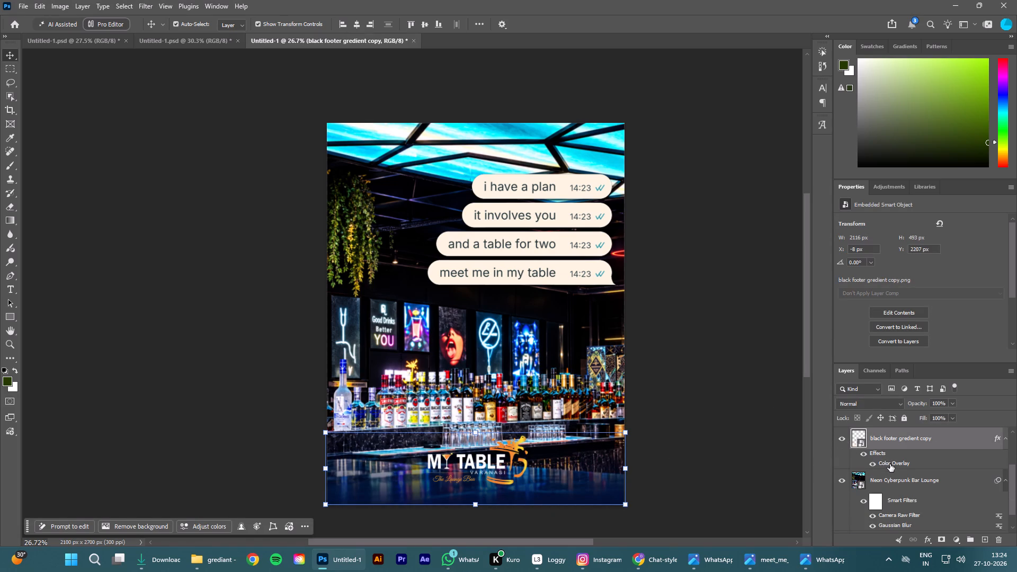
pyautogui.doubleClick(890, 464)
pyautogui.click(861, 244)
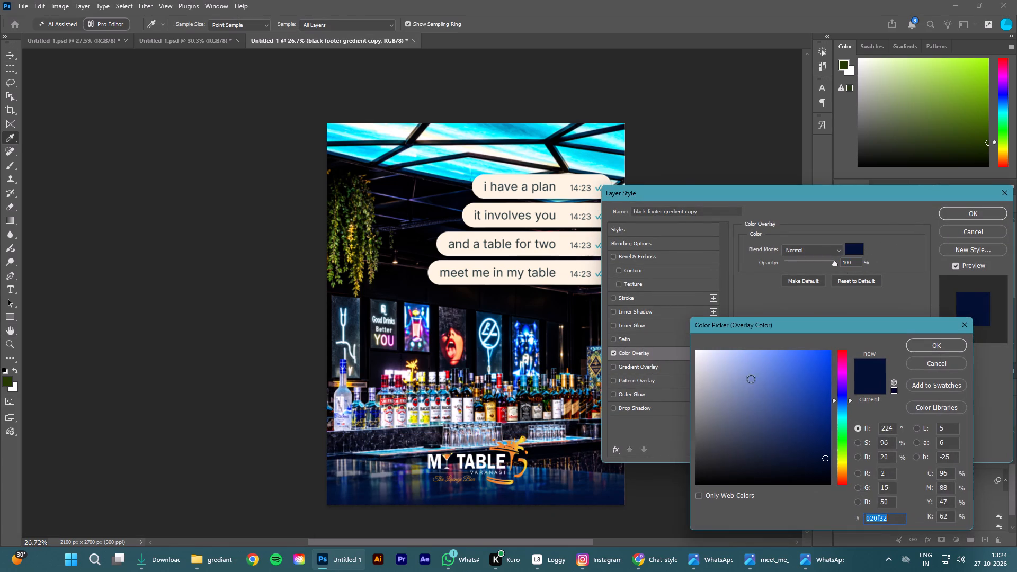
pyautogui.moveTo(736, 401); pyautogui.dragTo(642, 557)
pyautogui.click(944, 346)
pyautogui.click(980, 212)
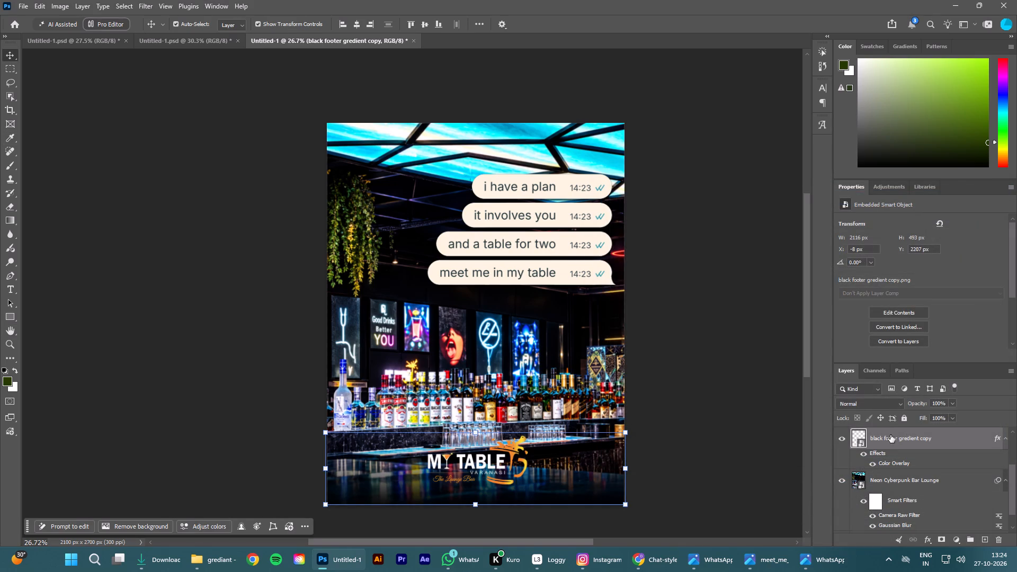
# Duplicate the black footer gradient layer six times to deepen the dark fade behind the logo.
pyautogui.click(890, 435)
pyautogui.hotkey('ctrl', 'j')
pyautogui.hotkey('ctrl', 'j')
pyautogui.hotkey('ctrl', 'j')
pyautogui.hotkey('ctrl', 'j')
pyautogui.hotkey('ctrl', 'j')
pyautogui.hotkey('ctrl', 'j')
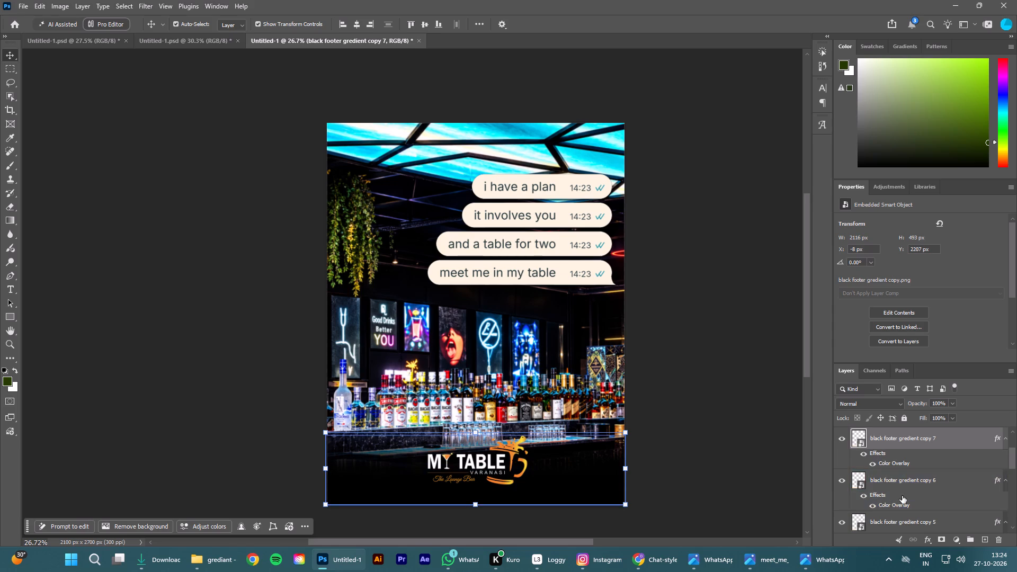
# Merge the original footer gradient and all its duplicates into a single layer.
pyautogui.scroll(-7, 902, 498)
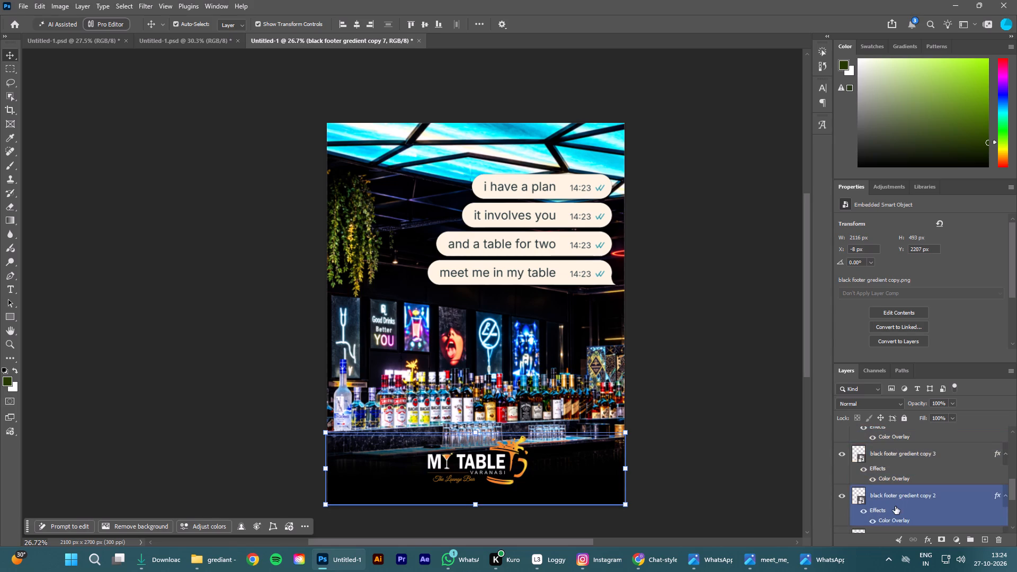
pyautogui.scroll(-2, 896, 519)
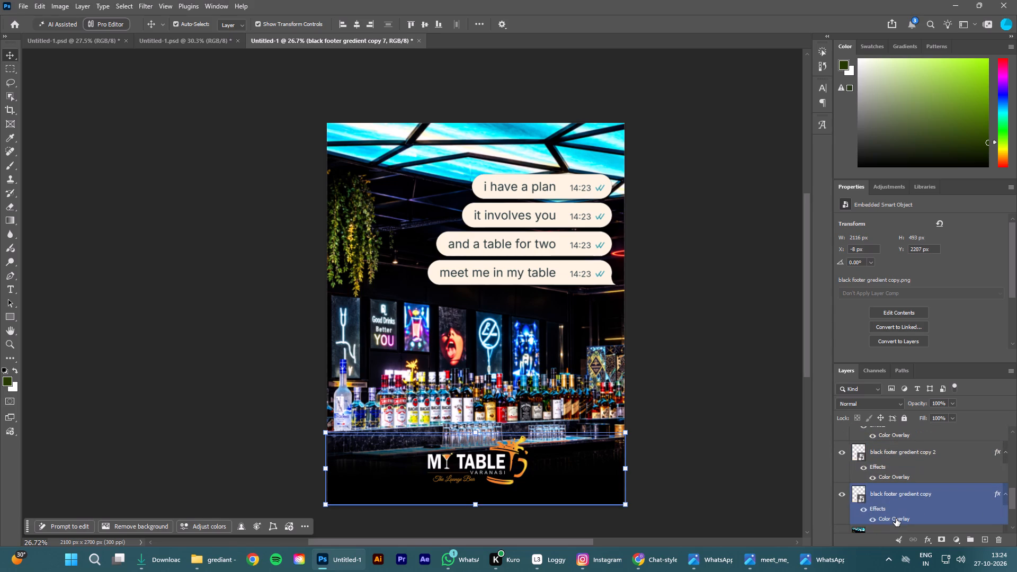
pyautogui.keyDown('shift'); pyautogui.click(898, 495); pyautogui.keyUp('shift')
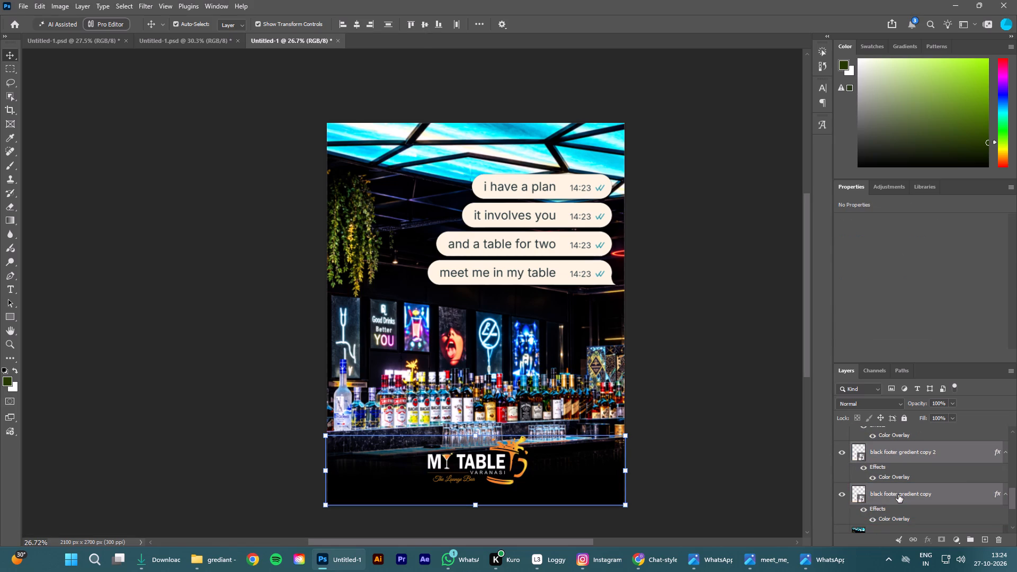
pyautogui.rightClick(898, 495)
pyautogui.click(949, 239)
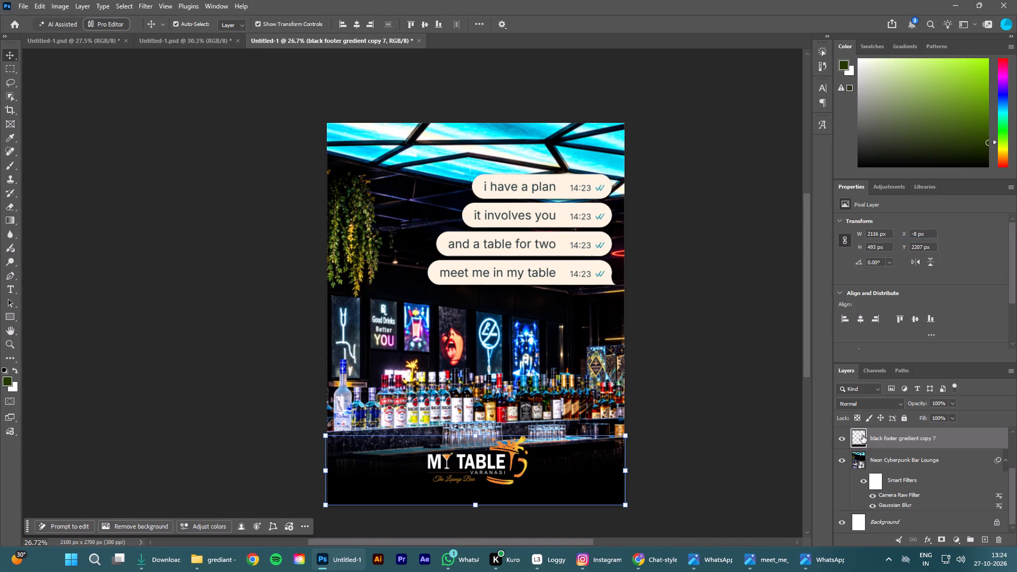
pyautogui.doubleClick(841, 436)
# Enlarge the merged footer gradient proportionally from its bottom edge to about 120.48%.
pyautogui.click(898, 440)
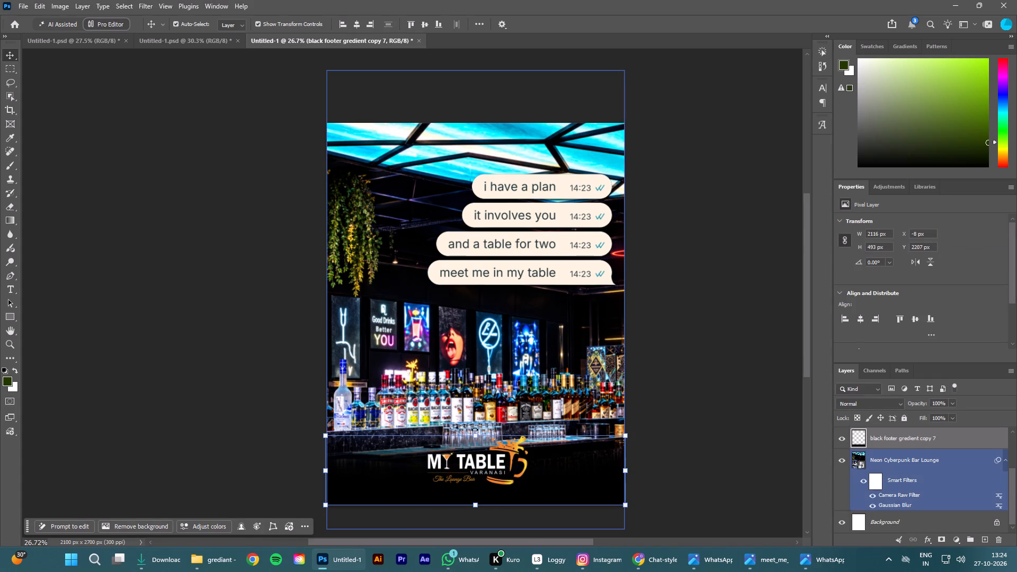
pyautogui.moveTo(471, 435); pyautogui.dragTo(473, 415)
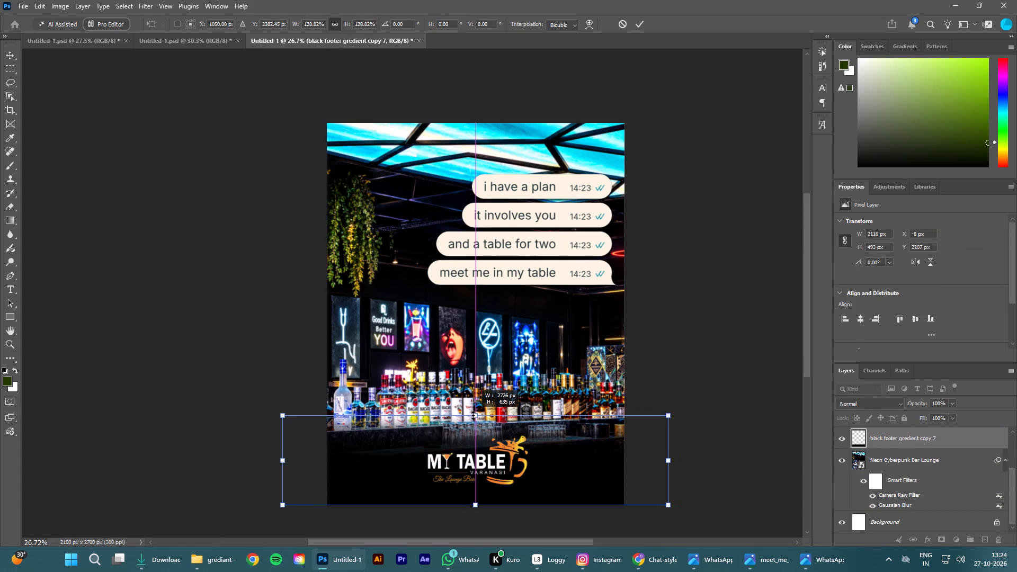
pyautogui.moveTo(473, 415); pyautogui.dragTo(472, 421)
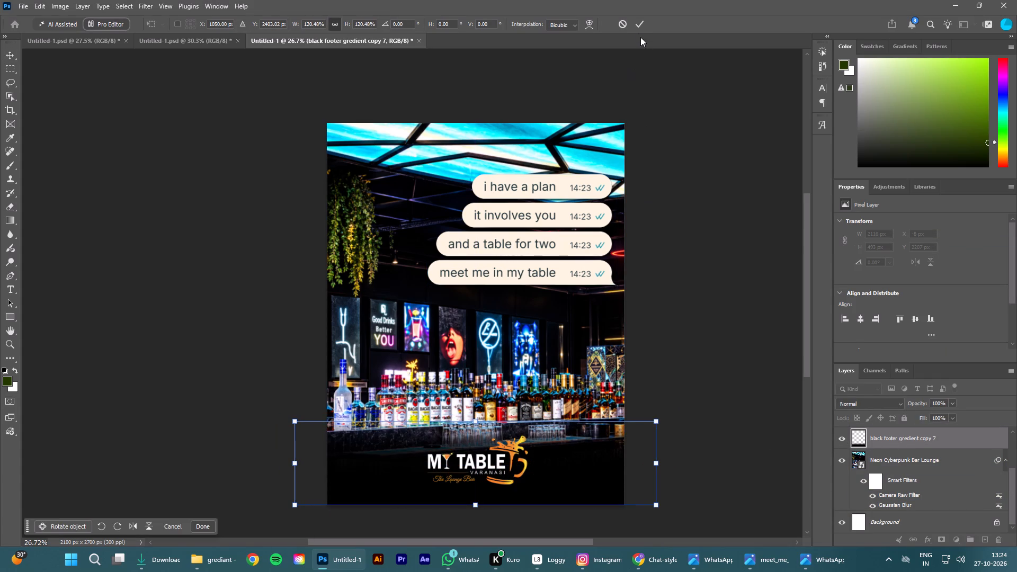
pyautogui.click(639, 26)
pyautogui.click(686, 165)
# Centre the My Table logo horizontally on the canvas and move it about 40 px down over the dark footer.
pyautogui.click(478, 457)
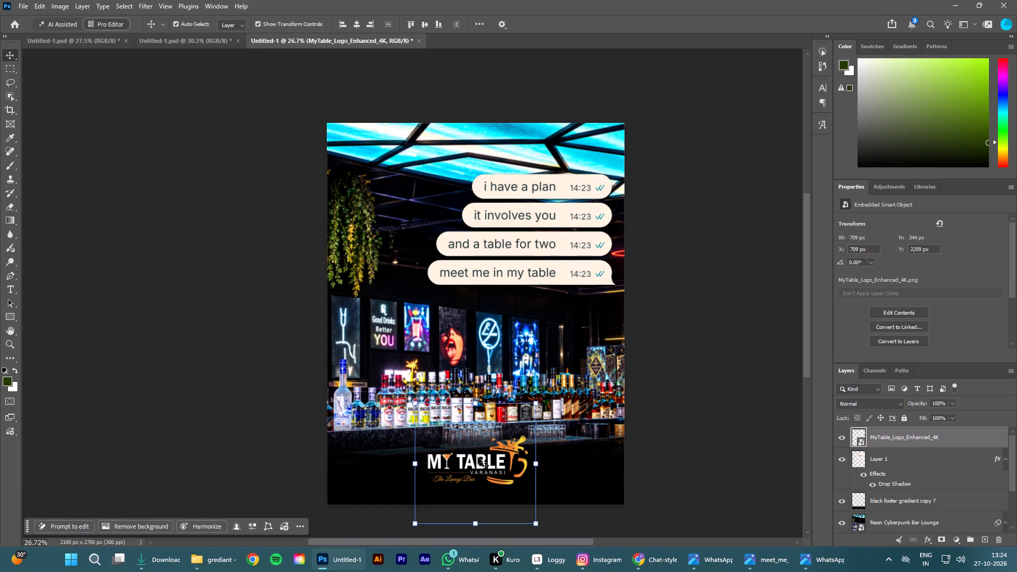
pyautogui.click(356, 21)
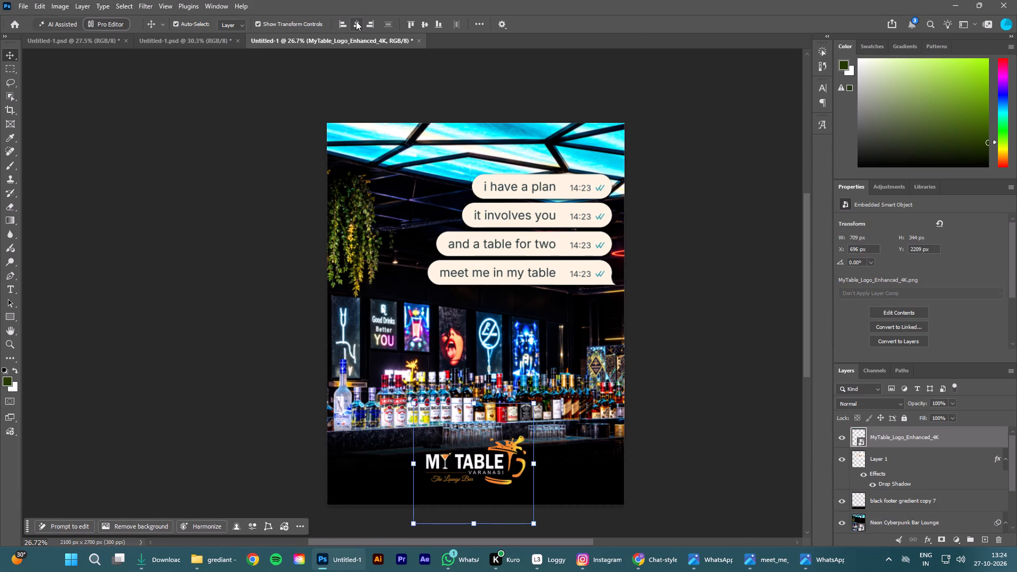
pyautogui.hotkey('shift', 'Down')
pyautogui.hotkey('shift', 'Down')
pyautogui.hotkey('shift', 'Down')
pyautogui.hotkey('shift', 'Down')
pyautogui.hotkey('shift', 'Down')
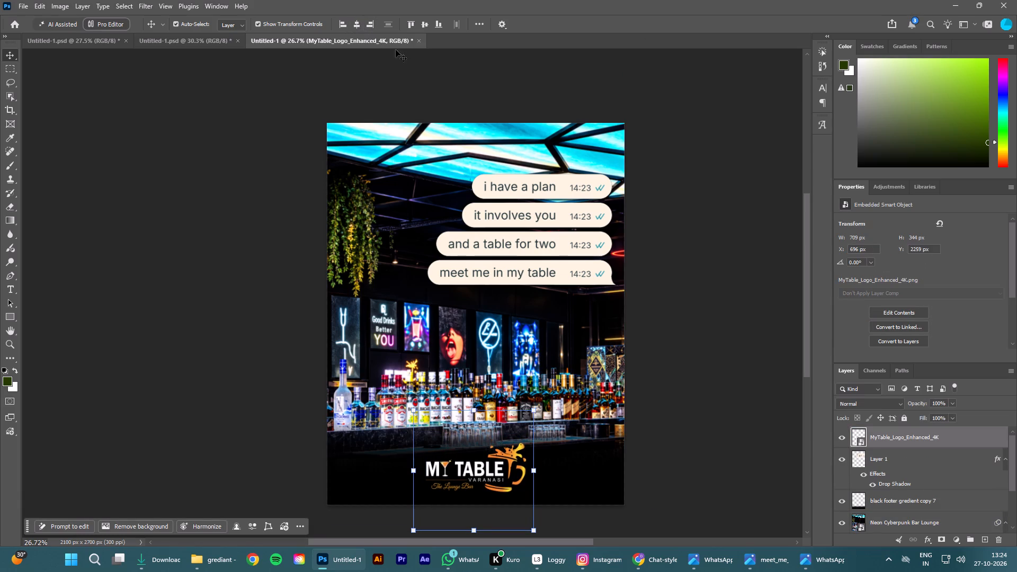
pyautogui.hotkey('shift', 'Up')
pyautogui.click(725, 251)
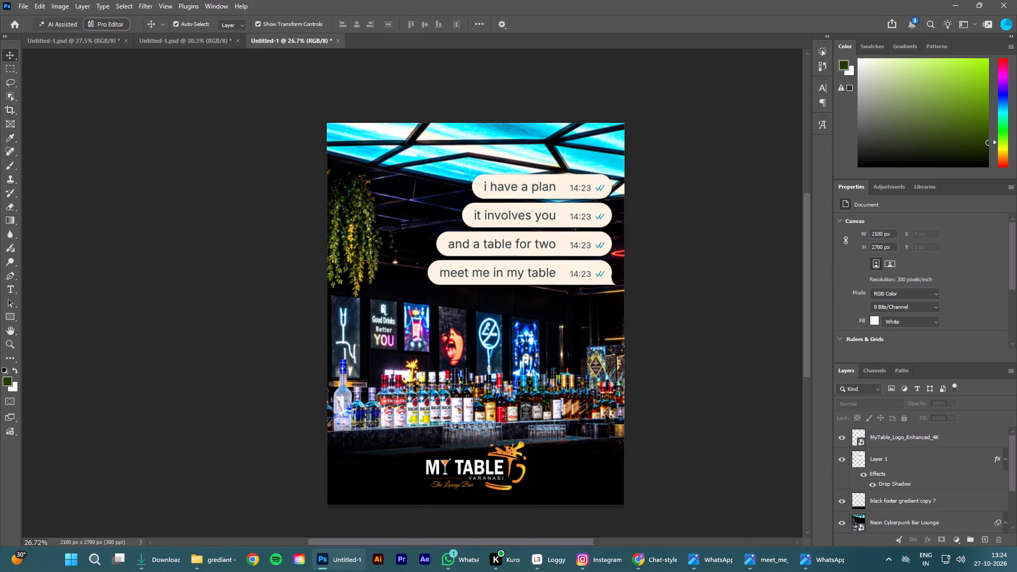
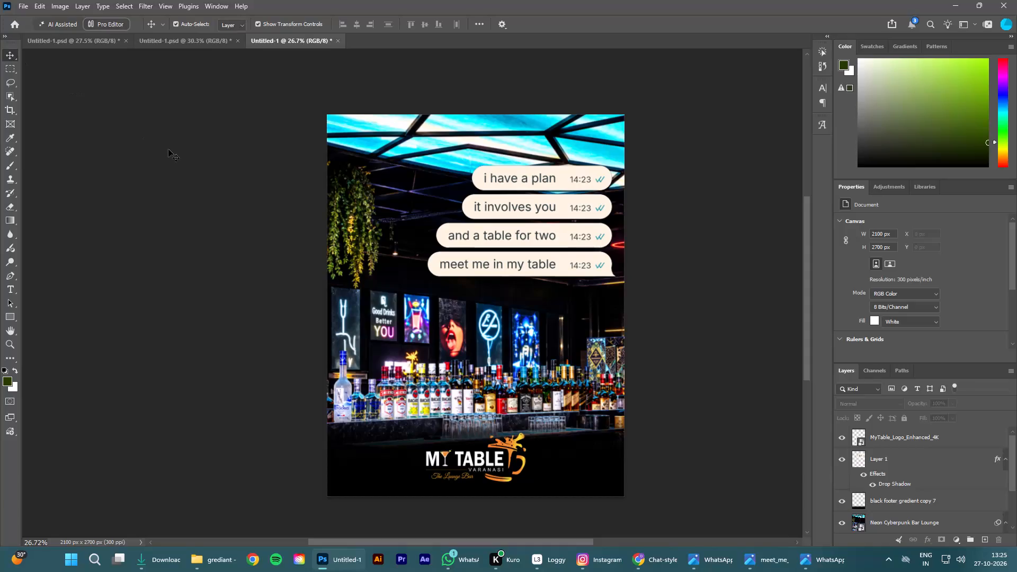
# Stretch the merged black footer gradient slightly taller from its top edge, keeping its width.
pyautogui.click(566, 448)
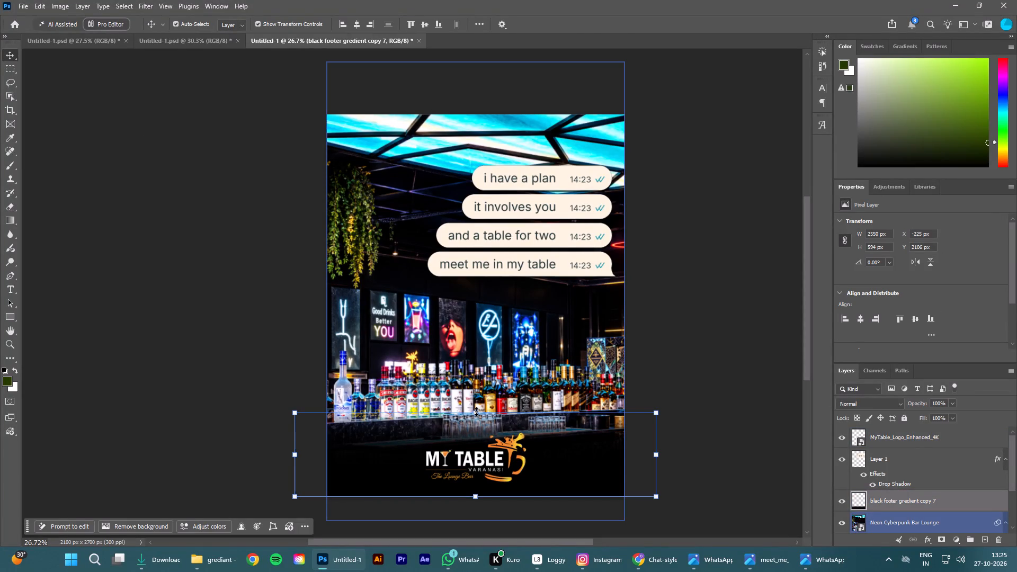
pyautogui.keyDown('shift'); pyautogui.moveTo(476, 412); pyautogui.dragTo(480, 408); pyautogui.keyUp('shift')
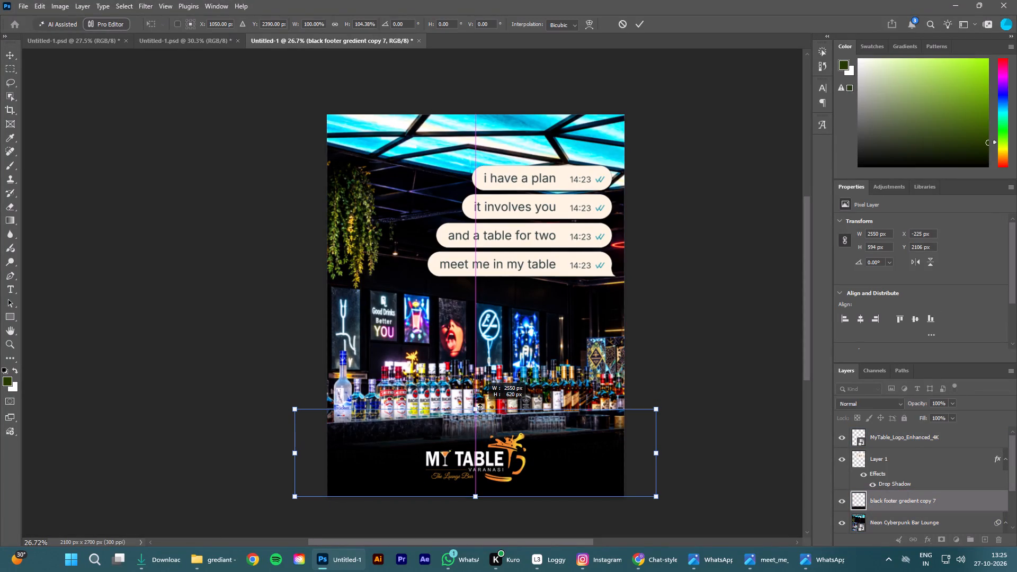
pyautogui.keyDown('shift'); pyautogui.moveTo(480, 408); pyautogui.dragTo(480, 404); pyautogui.keyUp('shift')
pyautogui.click(636, 21)
pyautogui.click(693, 163)
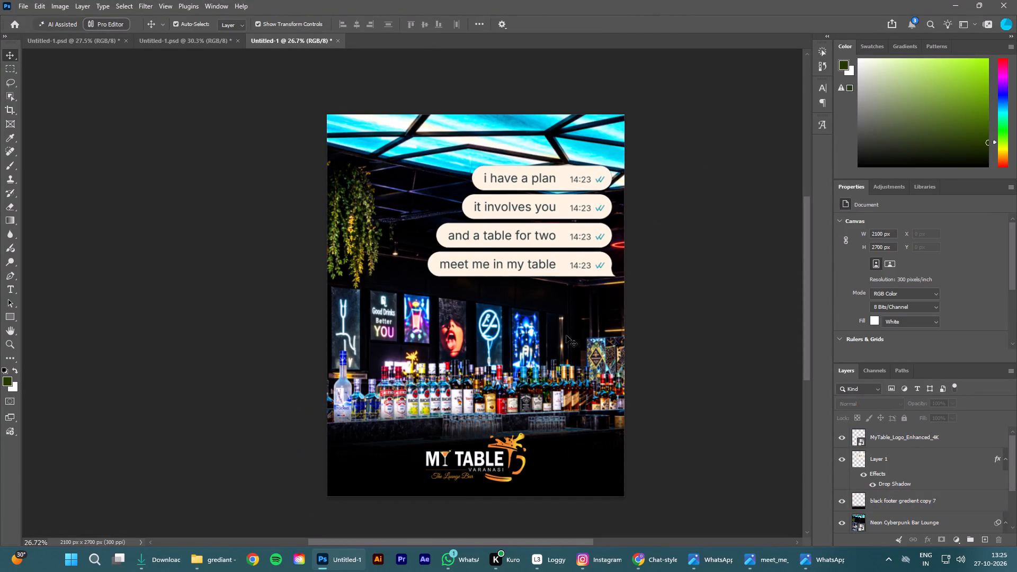
# Enlarge the My Table logo proportionally from its bottom edge to about 5.79% and centre it horizontally on the canvas.
pyautogui.click(484, 454)
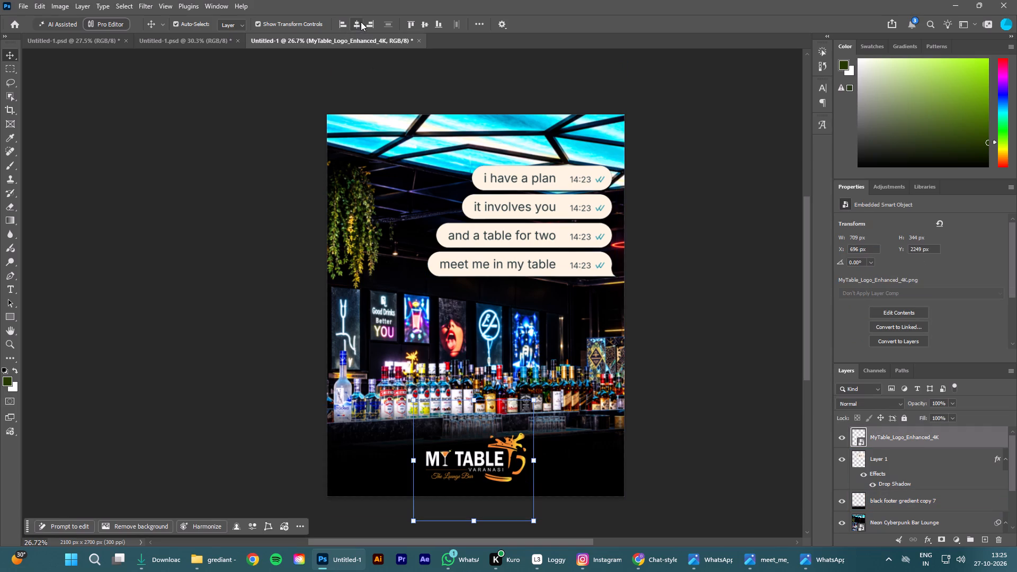
pyautogui.click(358, 21)
pyautogui.moveTo(475, 400); pyautogui.dragTo(475, 398)
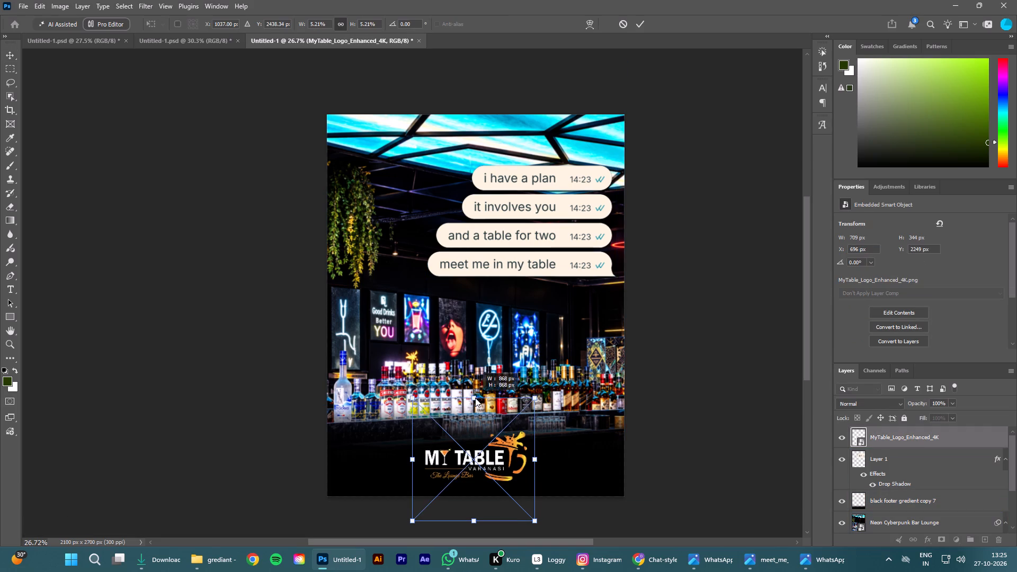
pyautogui.moveTo(475, 398); pyautogui.dragTo(481, 385)
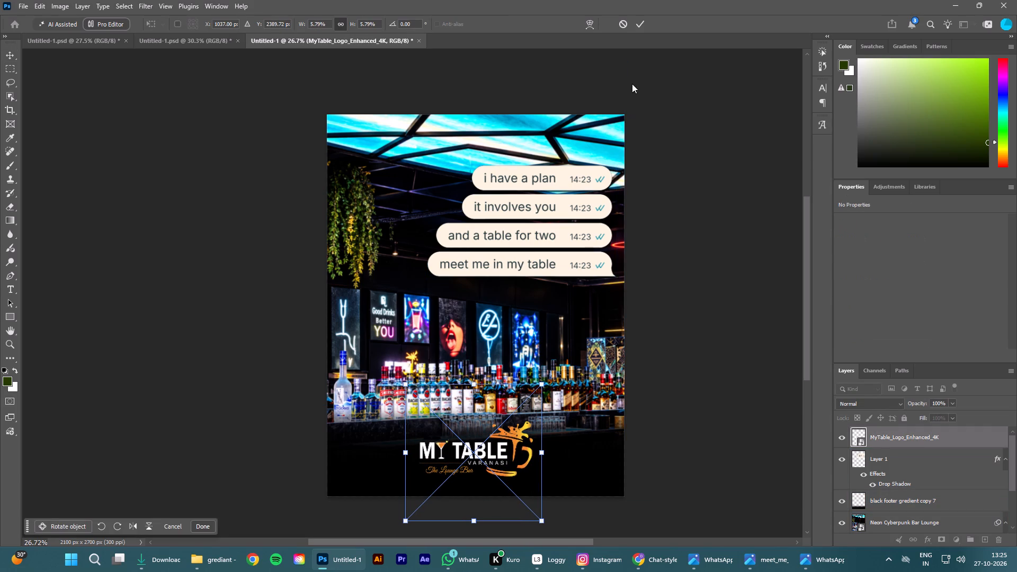
pyautogui.click(637, 24)
pyautogui.click(353, 22)
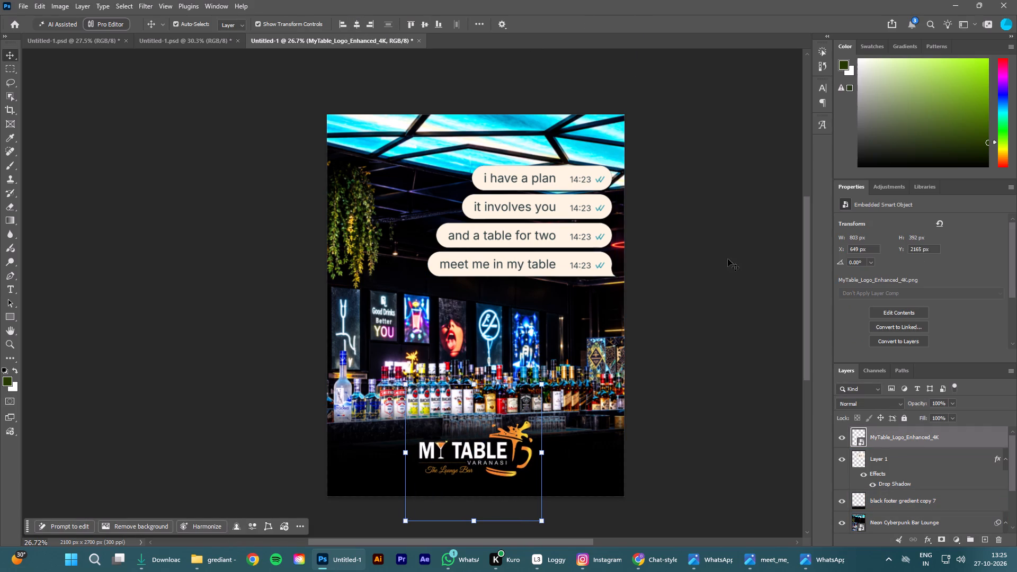
pyautogui.click(710, 280)
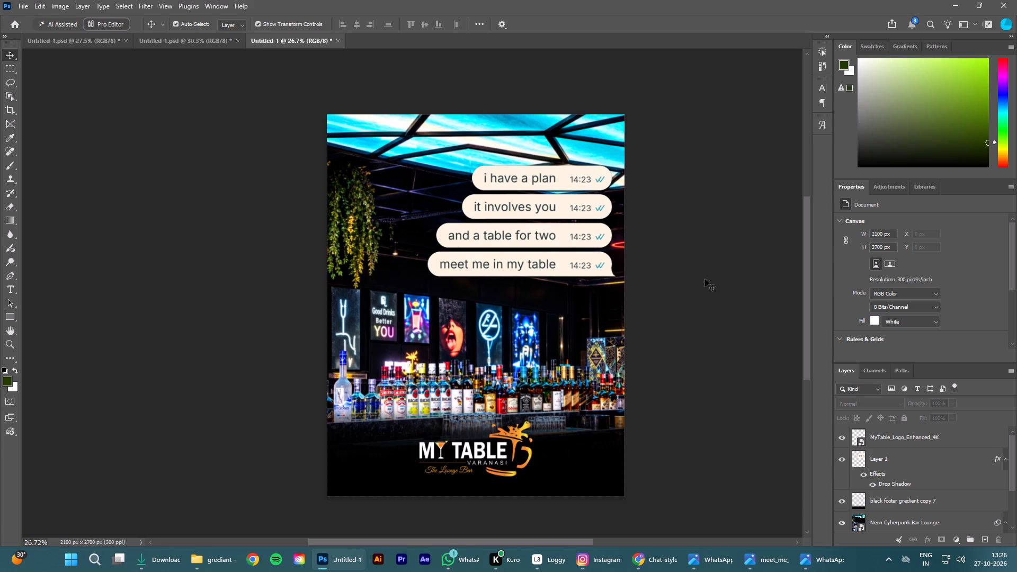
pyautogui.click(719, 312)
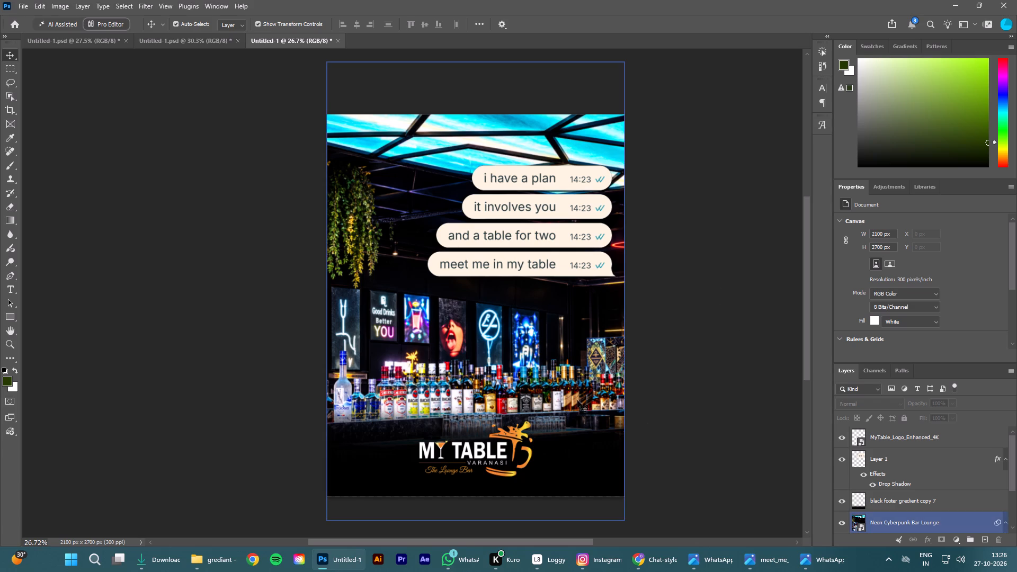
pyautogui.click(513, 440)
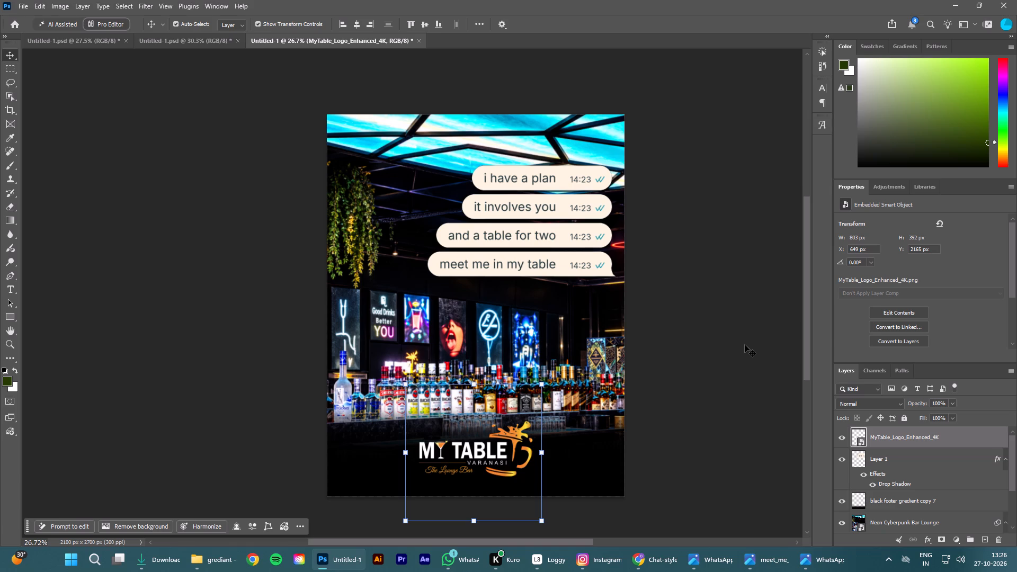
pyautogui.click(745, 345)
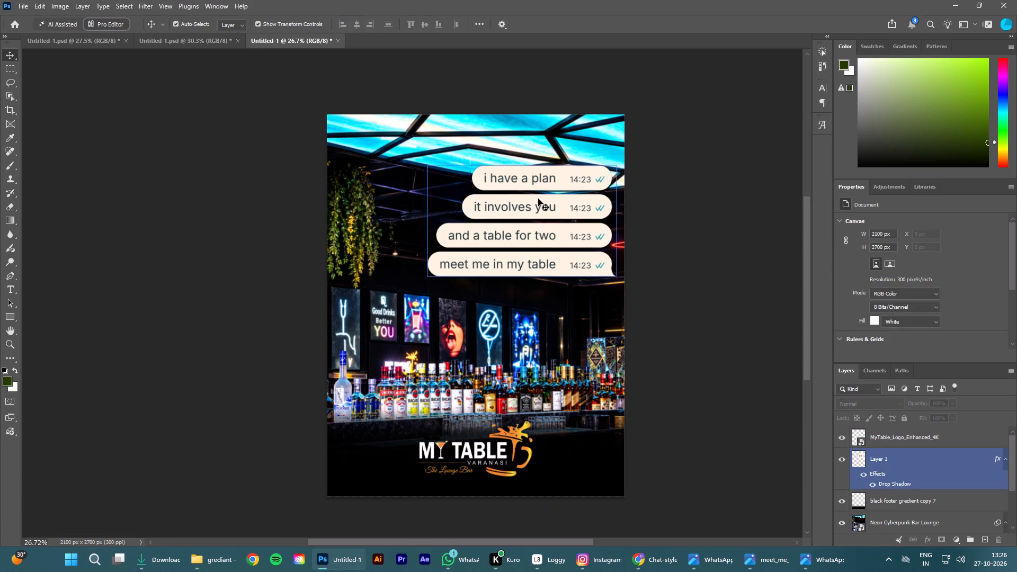
# Nudge the chat bubbles layer up about 20 px.
pyautogui.click(536, 189)
pyautogui.press('Up')
pyautogui.press('Up')
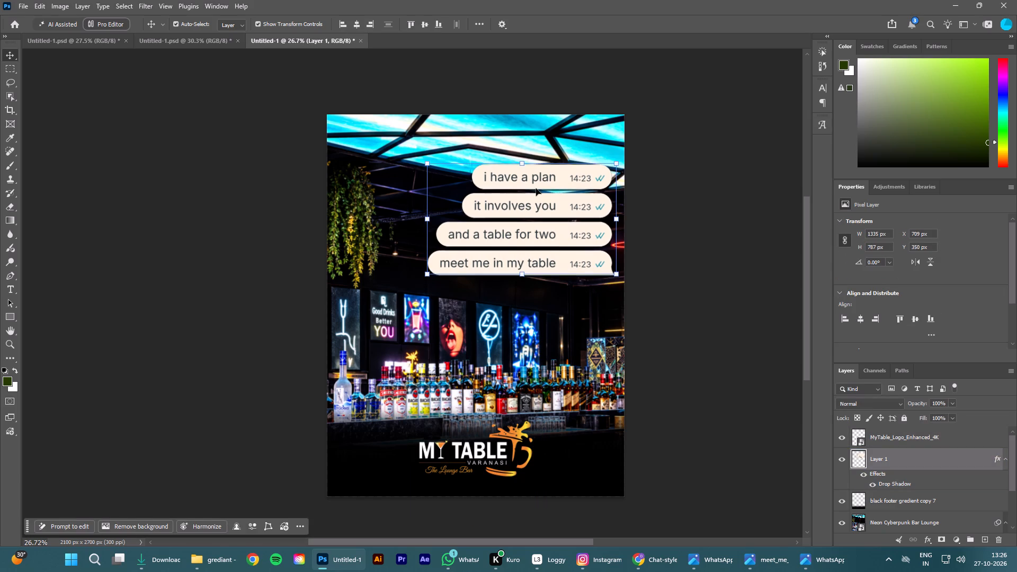
pyautogui.press('Up')
pyautogui.press('Up')
pyautogui.press('Up')
pyautogui.click(681, 215)
# Nudge the Neon Cyberpunk Bar Lounge background photo up about 125 px behind the chat bubbles and logo.
pyautogui.click(529, 138)
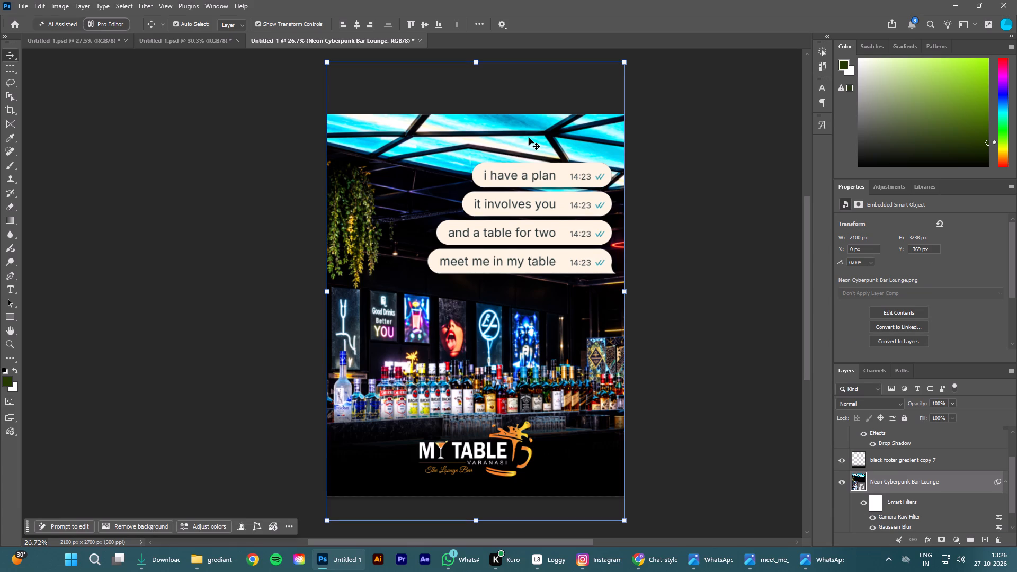
pyautogui.press('Up')
pyautogui.press('Up')
pyautogui.press('Up')
pyautogui.press('Up')
pyautogui.press('Up')
pyautogui.press('Up')
pyautogui.press('Up')
pyautogui.press('Up')
pyautogui.press('Up')
pyautogui.press('Up')
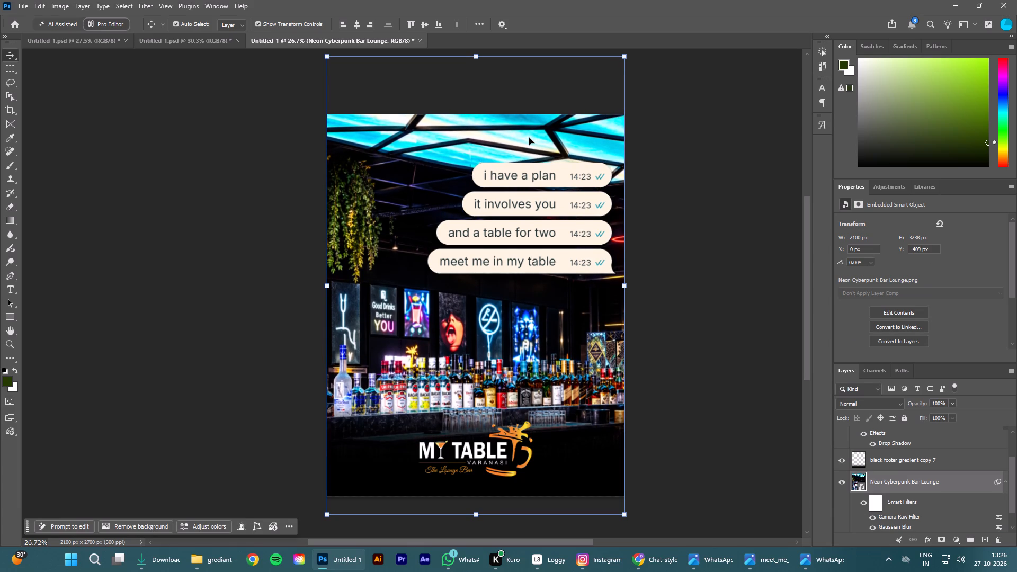
pyautogui.press('Up')
pyautogui.press('Up')
pyautogui.press('Up')
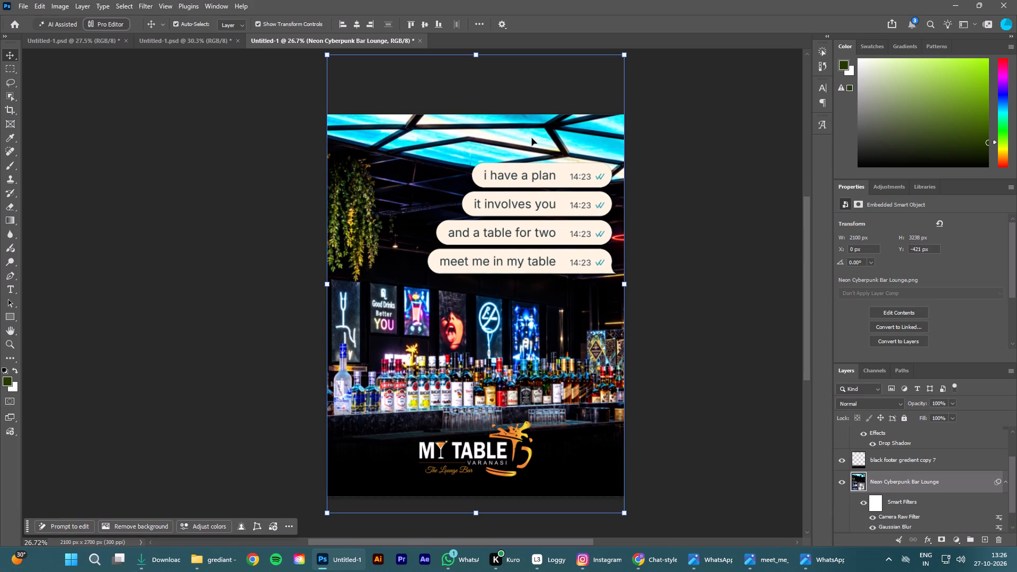
pyautogui.press('Up')
pyautogui.press('Up')
pyautogui.press('Up')
pyautogui.press('Up')
pyautogui.press('Up')
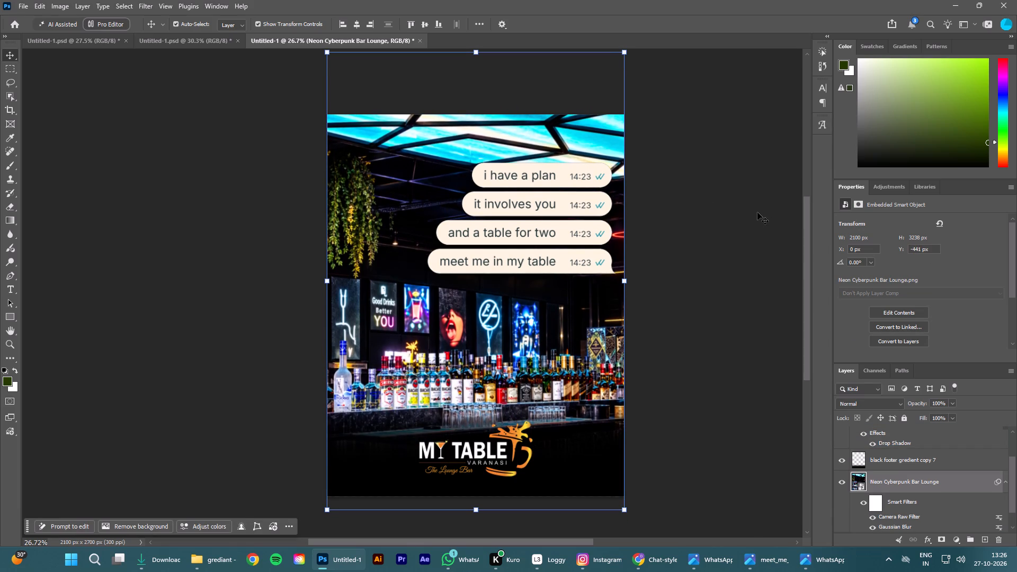
pyautogui.press('Up')
pyautogui.press('Up')
pyautogui.press('Up')
pyautogui.press('Up')
pyautogui.press('Up')
pyautogui.press('Up')
pyautogui.press('Up')
pyautogui.press('Up')
pyautogui.press('Up')
pyautogui.press('Up')
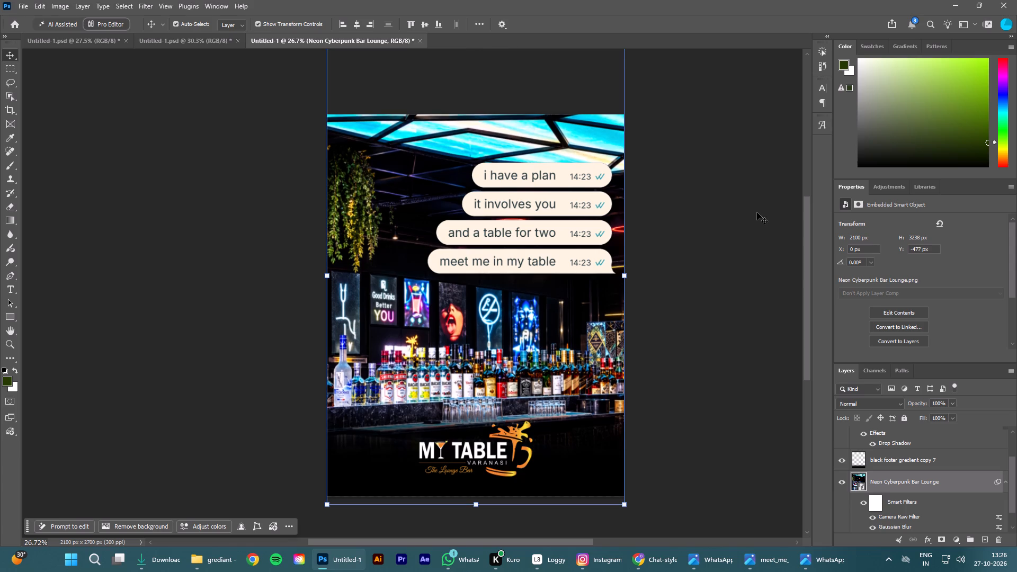
pyautogui.press('Up')
pyautogui.press('Up')
pyautogui.press('Up')
pyautogui.press('Up')
pyautogui.press('Up')
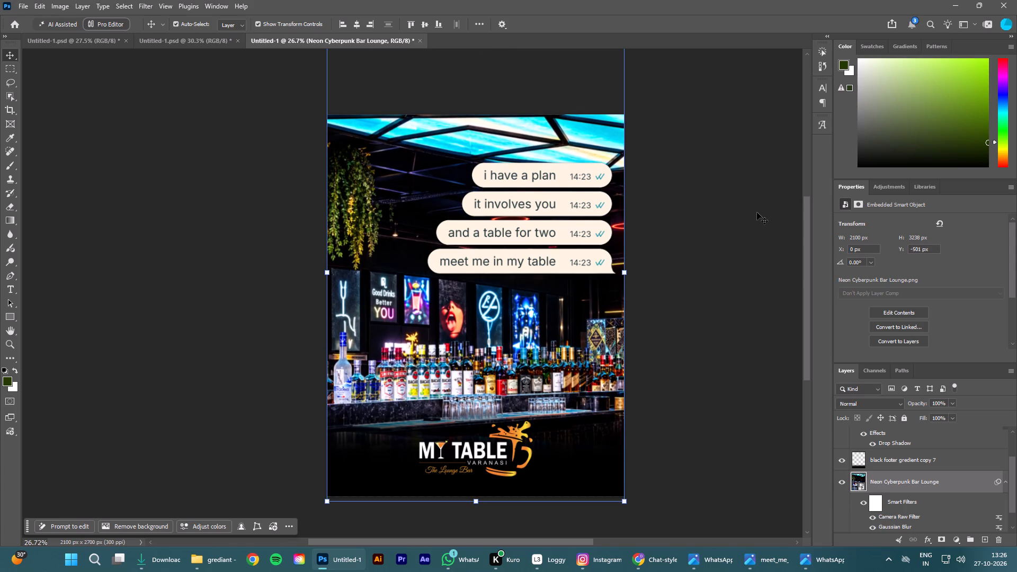
pyautogui.press('Down')
pyautogui.press('Down')
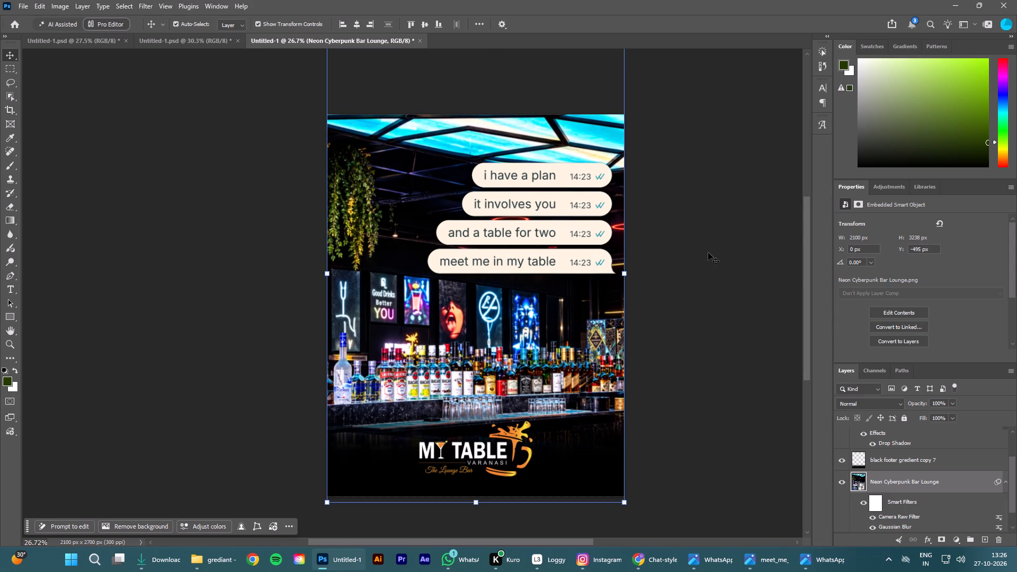
pyautogui.click(708, 253)
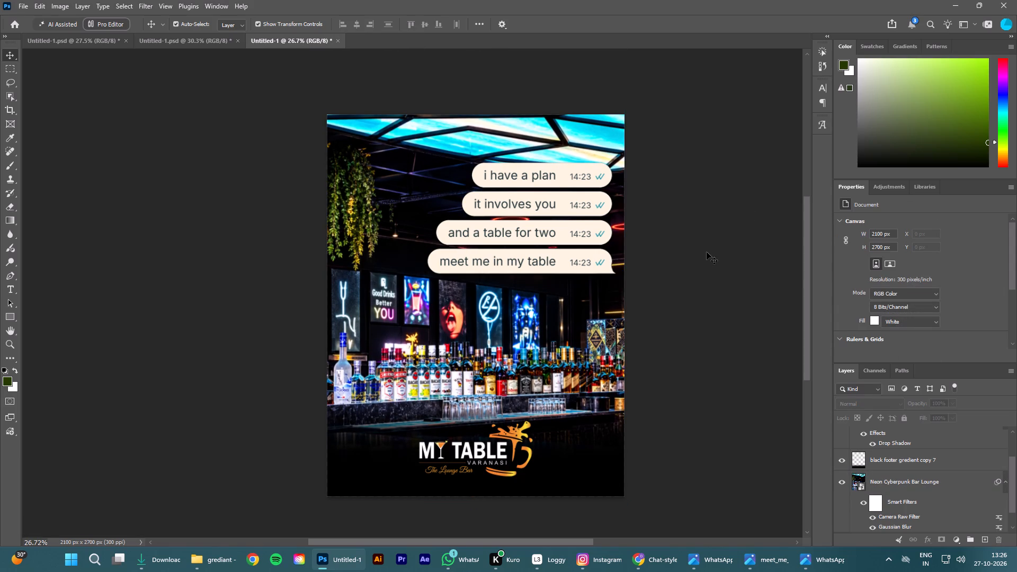
pyautogui.click(707, 252)
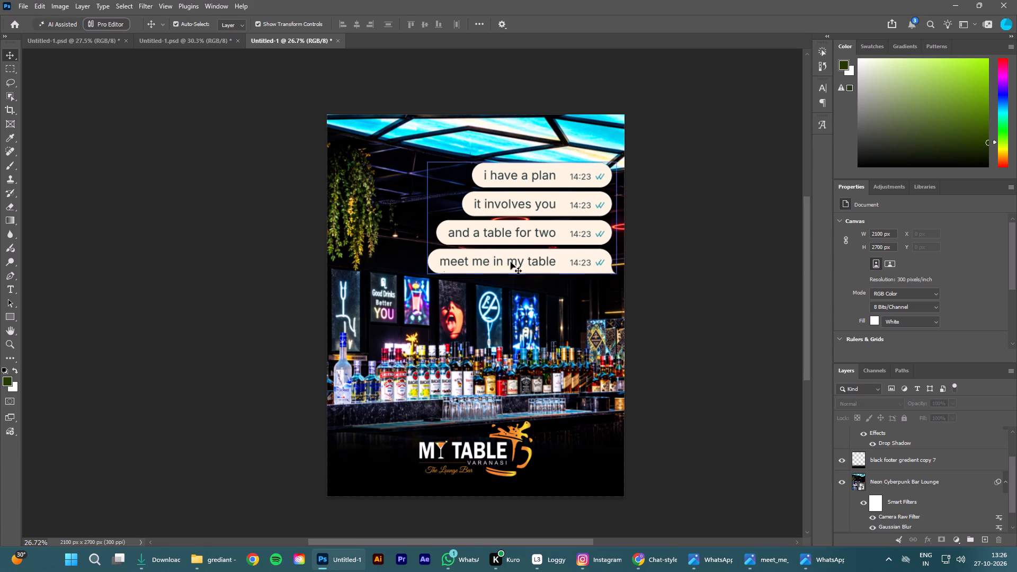
pyautogui.click(204, 227)
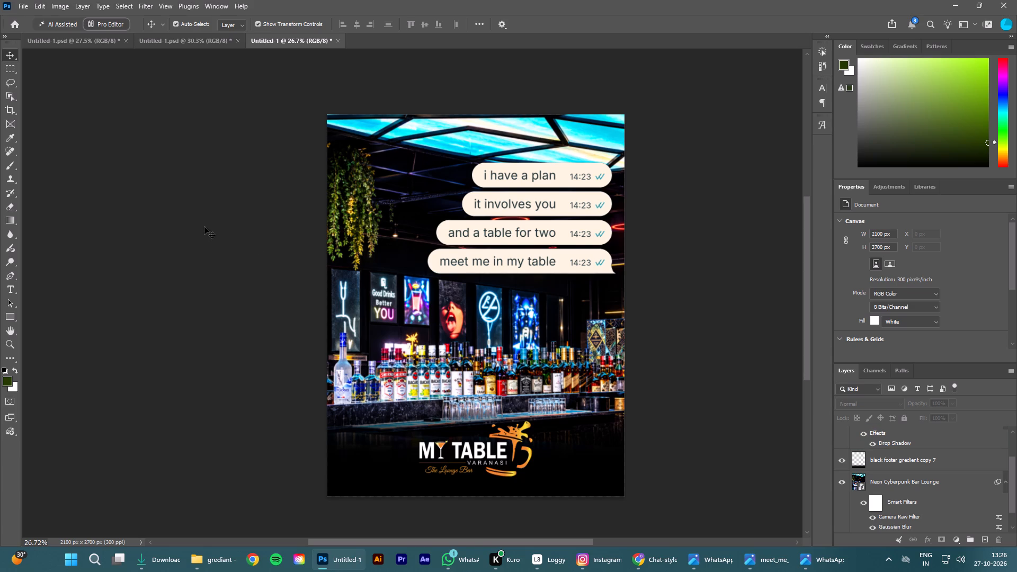
pyautogui.click(204, 227)
# Start saving the document and browse to the vishal work folder on Local Disk (E:).
pyautogui.hotkey('ctrl', 's')
pyautogui.scroll(3, 33, 121)
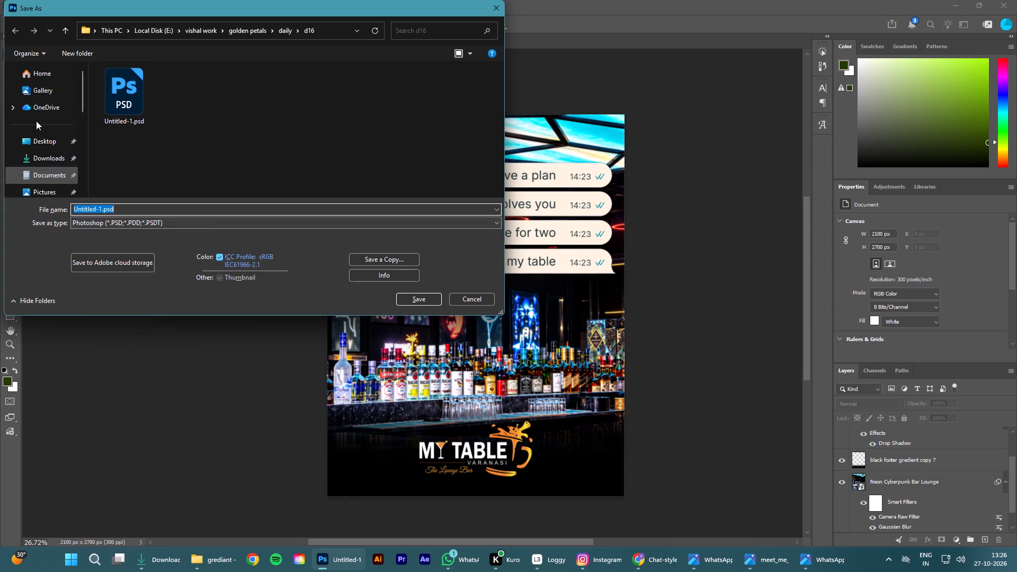
pyautogui.scroll(3, 36, 121)
pyautogui.click(45, 142)
pyautogui.scroll(-15, 202, 180)
pyautogui.doubleClick(410, 112)
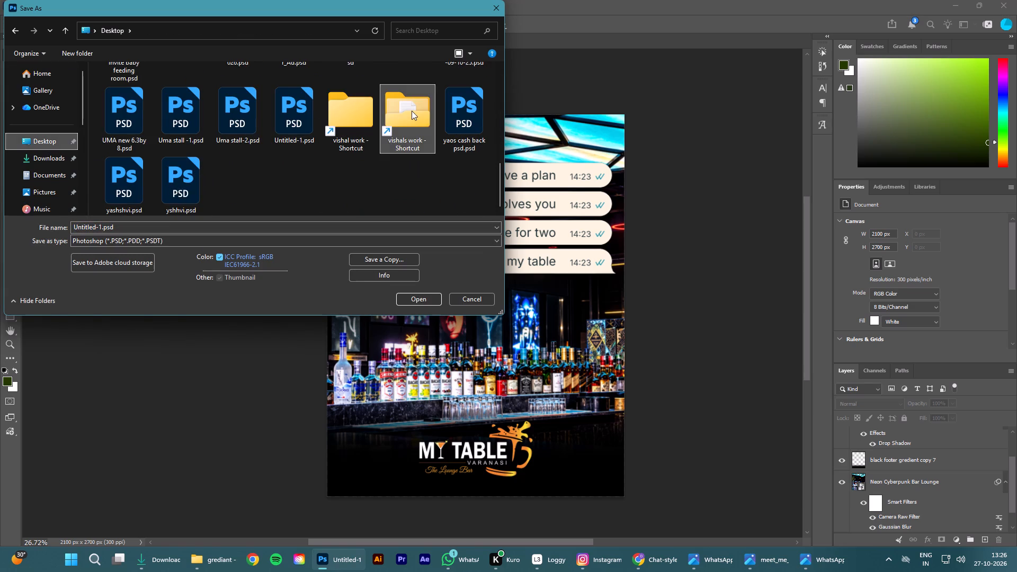
pyautogui.scroll(-16, 349, 167)
# Create a folder named "my table" inside the vishal work folder and open it.
pyautogui.rightClick(450, 141)
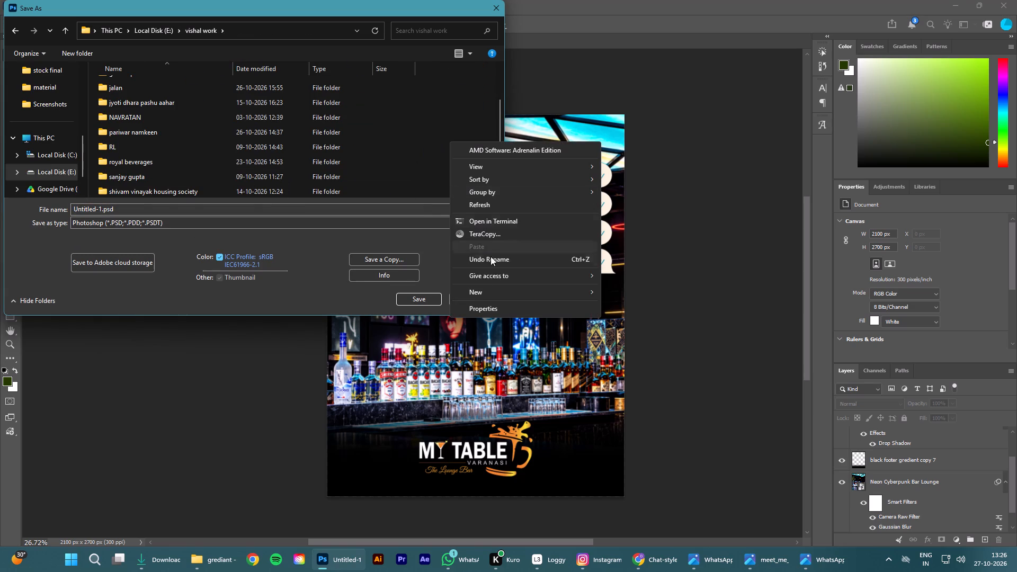
pyautogui.click(623, 291)
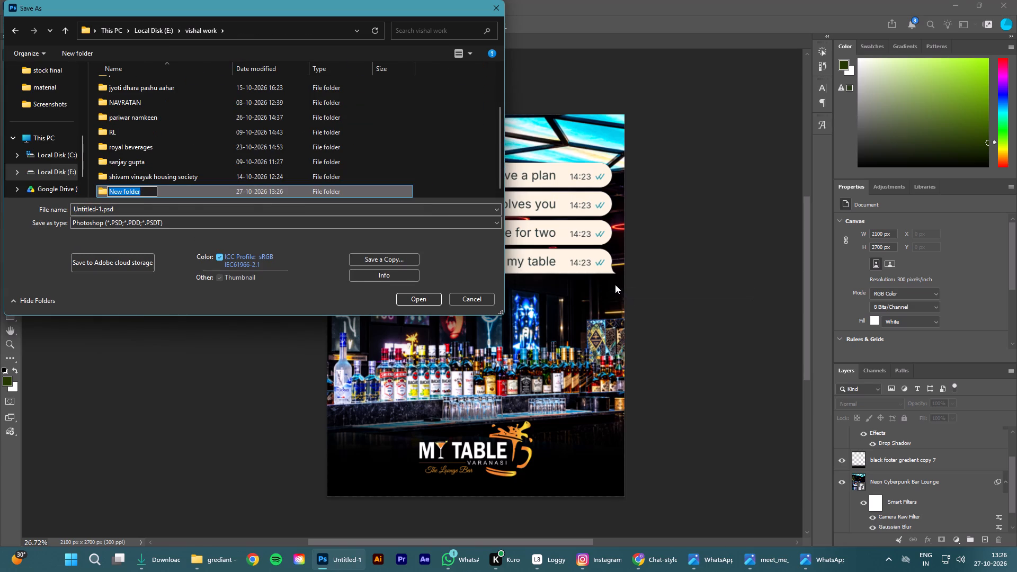
pyautogui.write('mty')
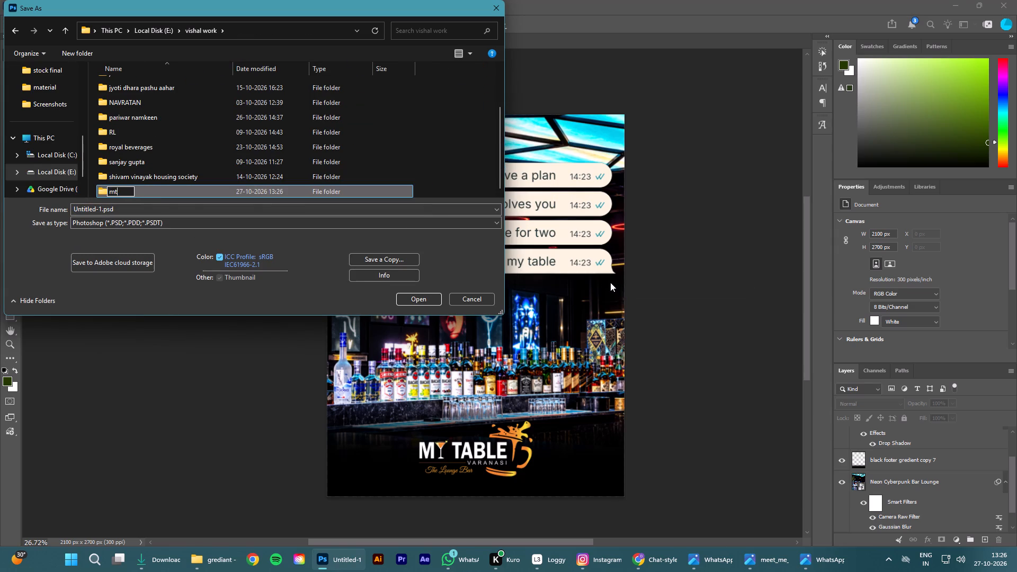
pyautogui.press('BackSpace')
pyautogui.press('BackSpace')
pyautogui.write('y')
pyautogui.press('space')
pyautogui.press('t')
pyautogui.write('able')
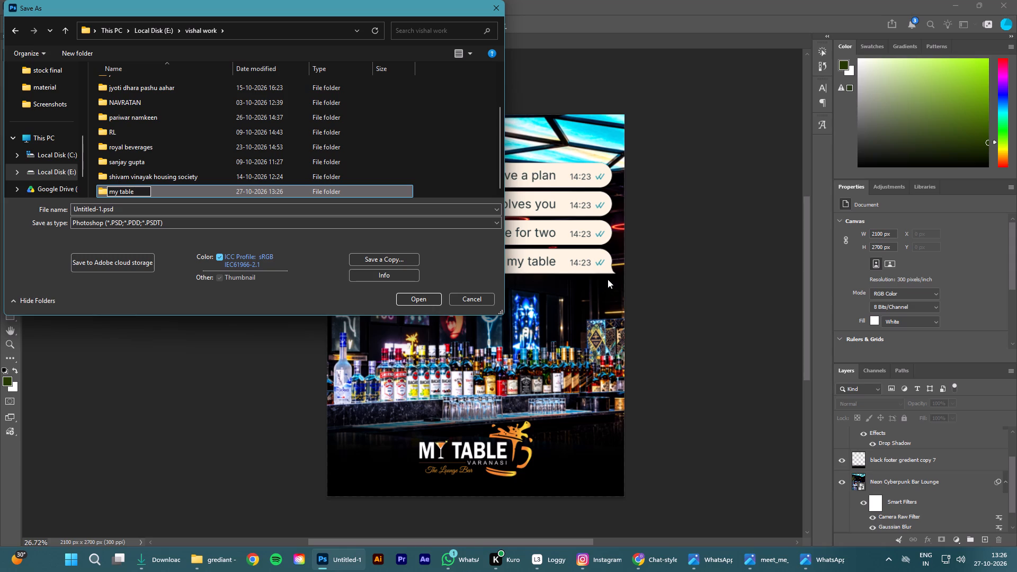
pyautogui.press('Return')
pyautogui.press('Return')
# Create a subfolder named "daily" inside the my table folder and open it.
pyautogui.rightClick(226, 137)
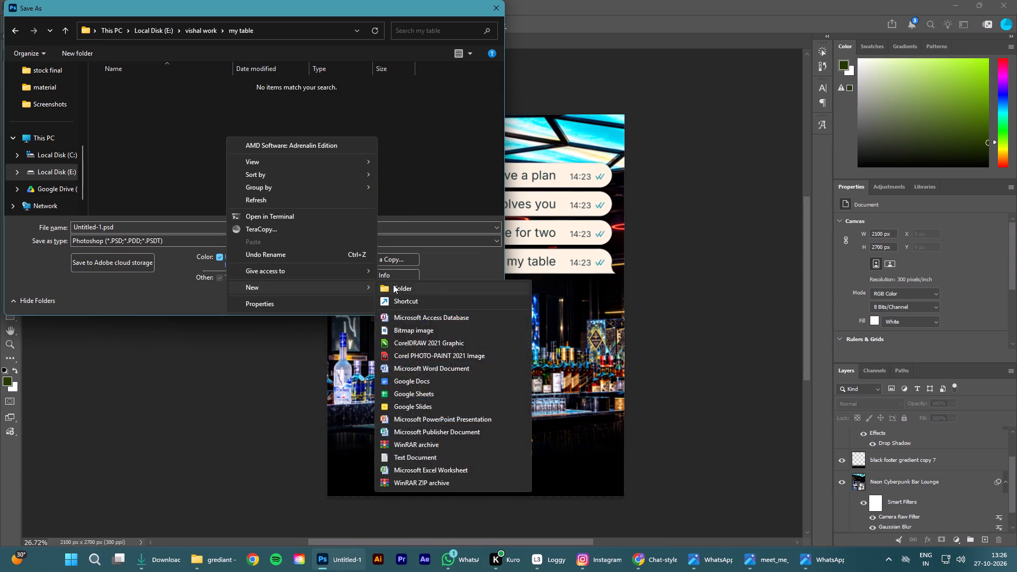
pyautogui.click(394, 284)
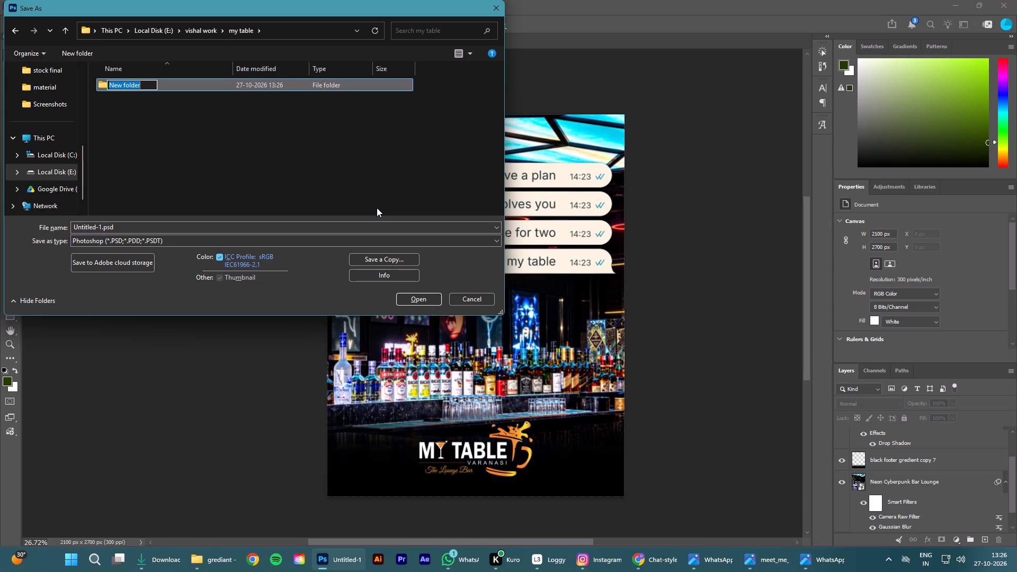
pyautogui.write('da')
pyautogui.write('il')
pyautogui.press('y')
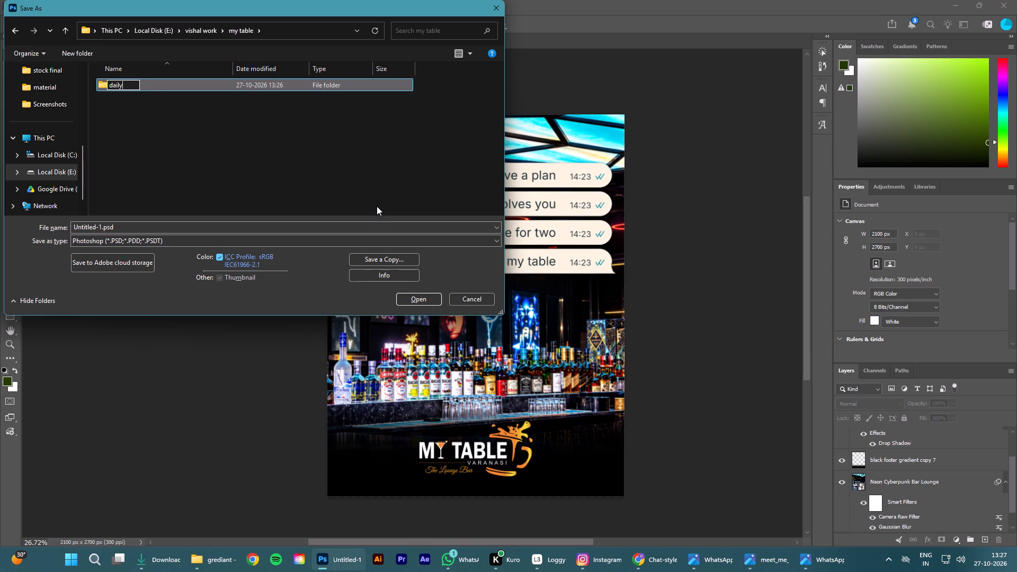
pyautogui.press('Return')
pyautogui.press('Return')
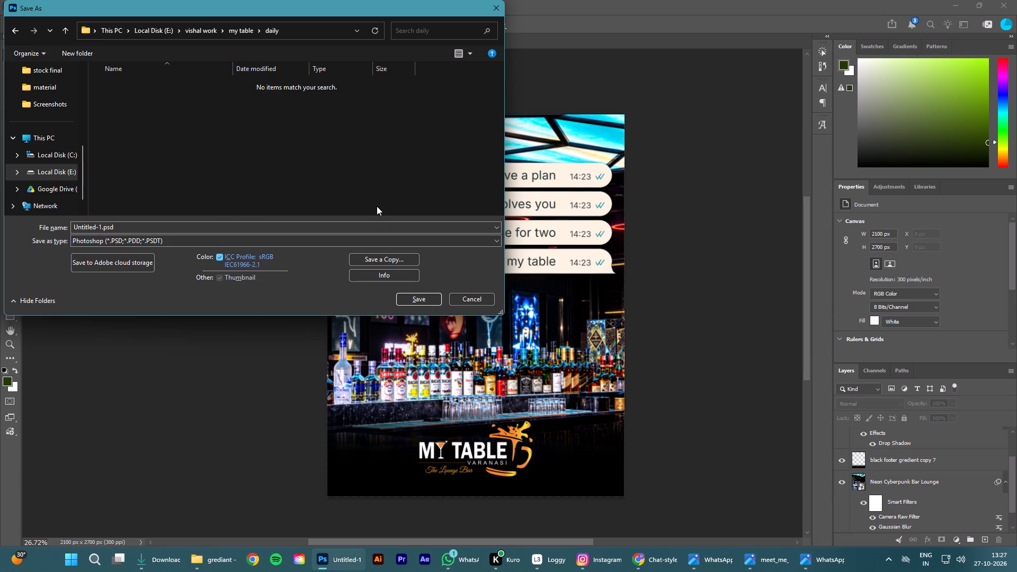
# Create a subfolder named "d1" inside the daily folder.
pyautogui.rightClick(209, 141)
pyautogui.click(380, 291)
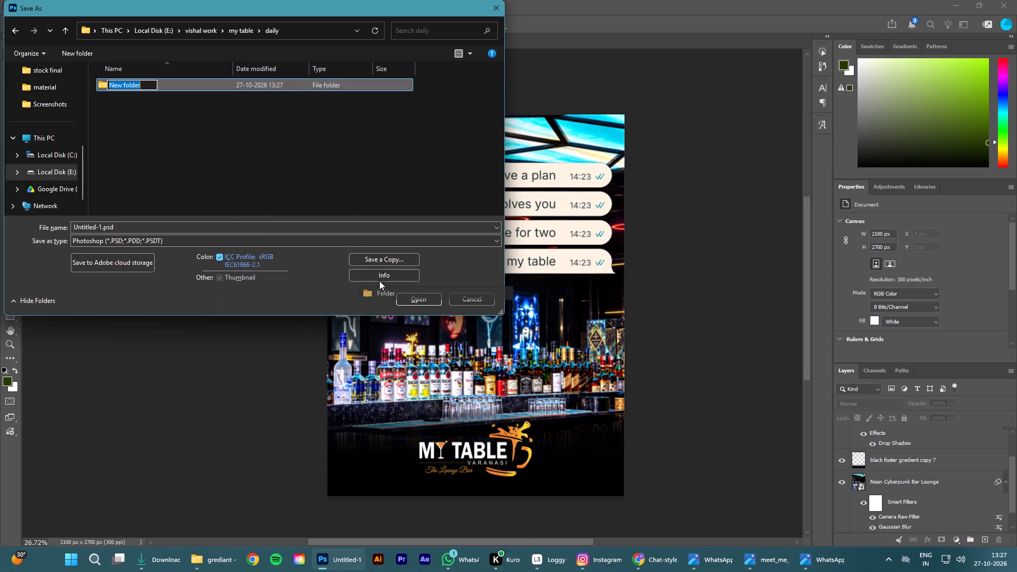
pyautogui.write('d1')
pyautogui.press('Return')
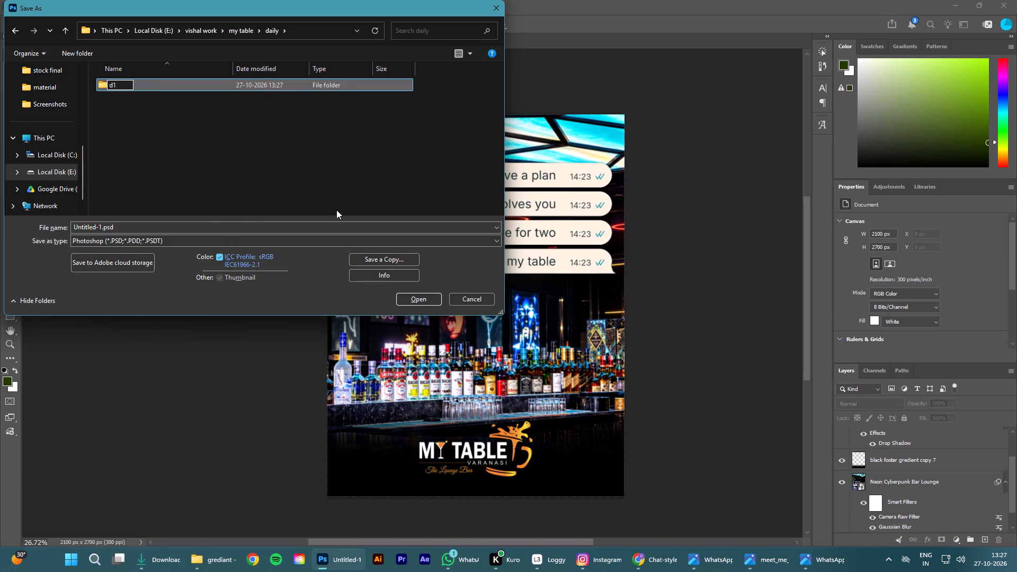
# Save the post in Photoshop format as Untitled-1.psd in the my table/daily/d1 folder.
pyautogui.press('Return')
pyautogui.click(425, 296)
pyautogui.click(197, 190)
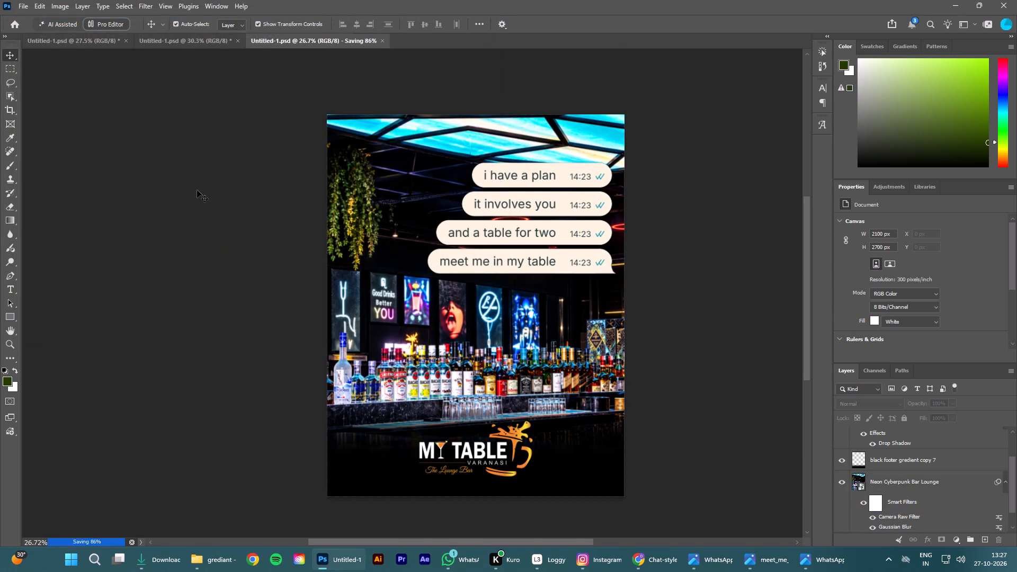
pyautogui.scroll(-1, 198, 190)
pyautogui.click(147, 191)
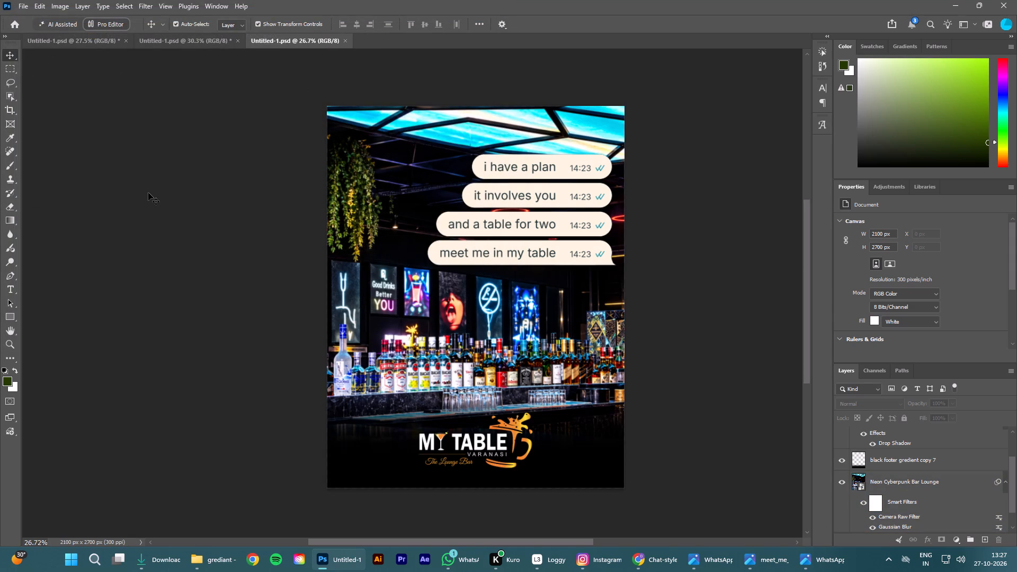
pyautogui.hotkey('ctrl', 's')
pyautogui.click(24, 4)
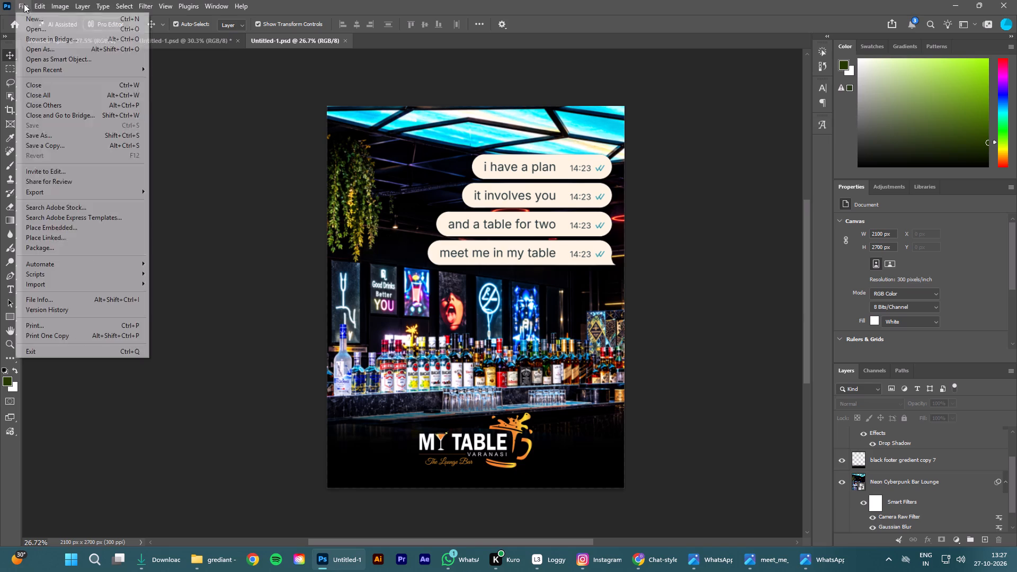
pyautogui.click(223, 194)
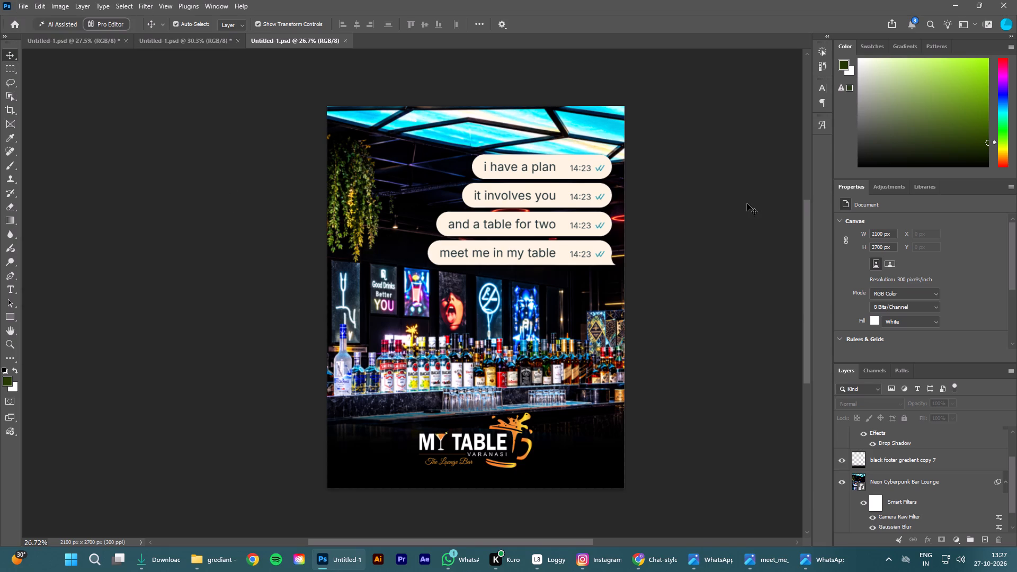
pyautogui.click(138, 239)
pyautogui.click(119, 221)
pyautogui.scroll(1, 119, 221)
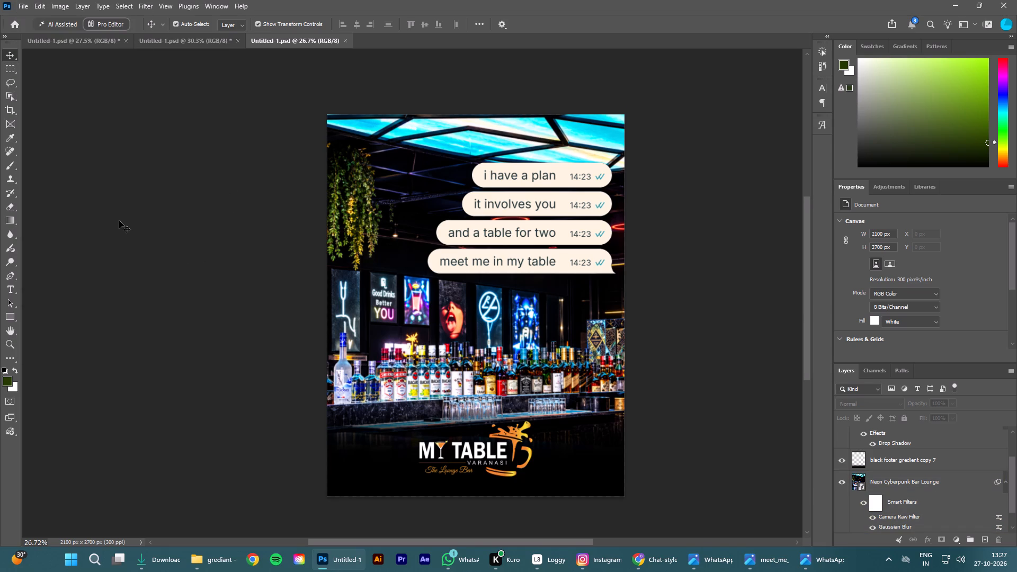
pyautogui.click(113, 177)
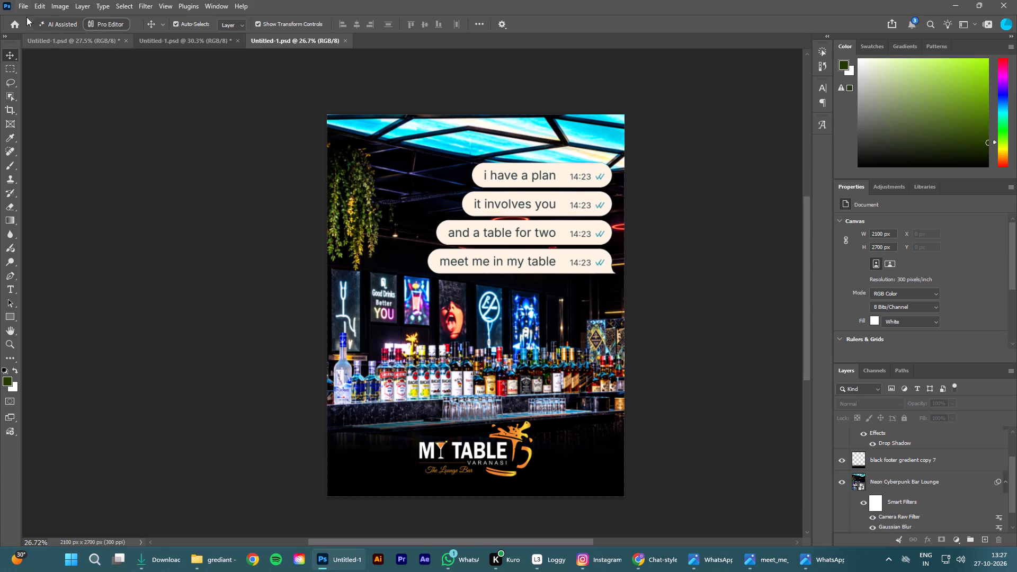
# Start Export As for the post and set the JPG quality to 7.
pyautogui.click(21, 10)
pyautogui.click(174, 199)
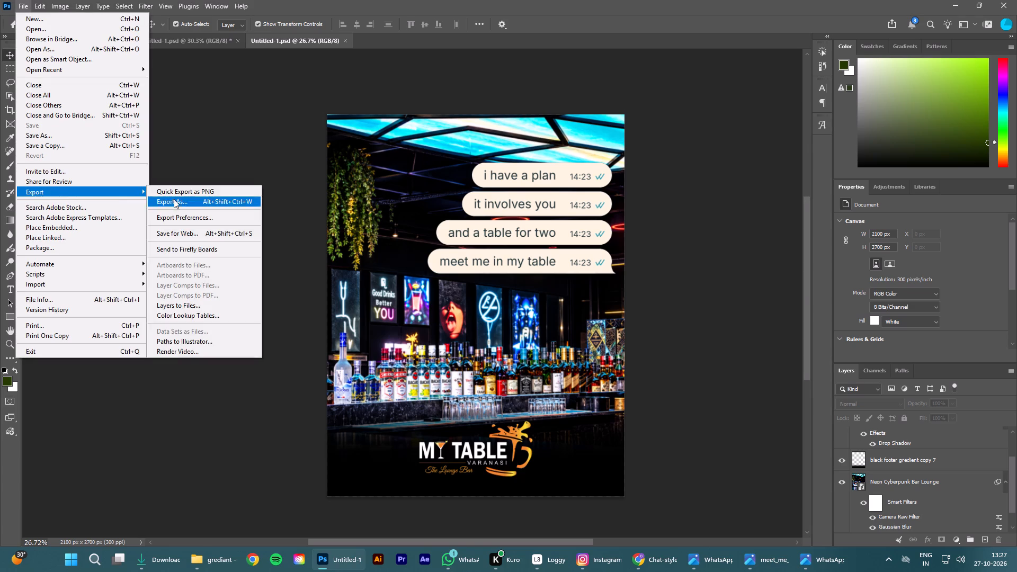
pyautogui.moveTo(784, 110); pyautogui.dragTo(834, 102)
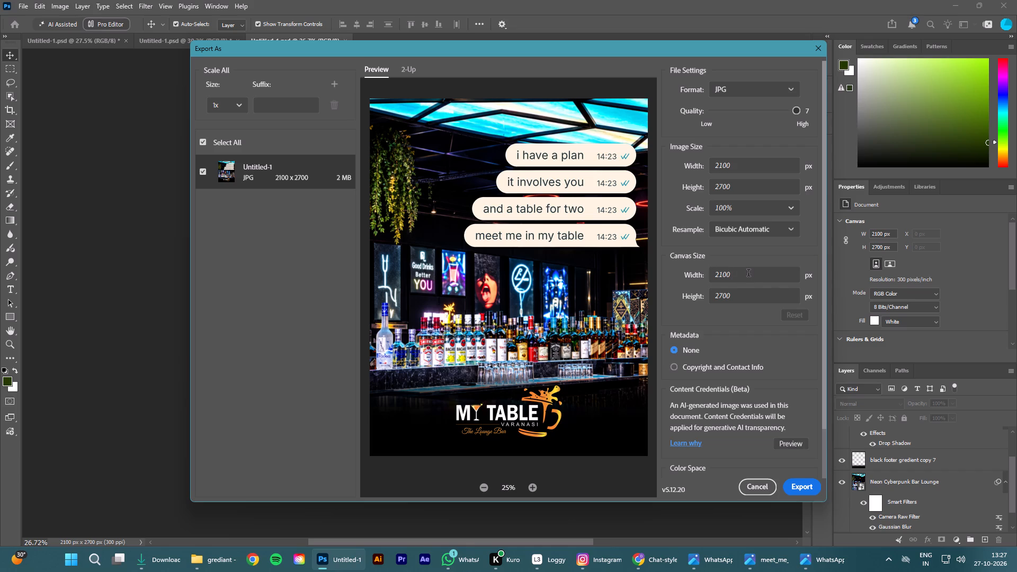
# Proceed with the JPG export and browse via the Desktop shortcut to the vishal work folder.
pyautogui.click(811, 483)
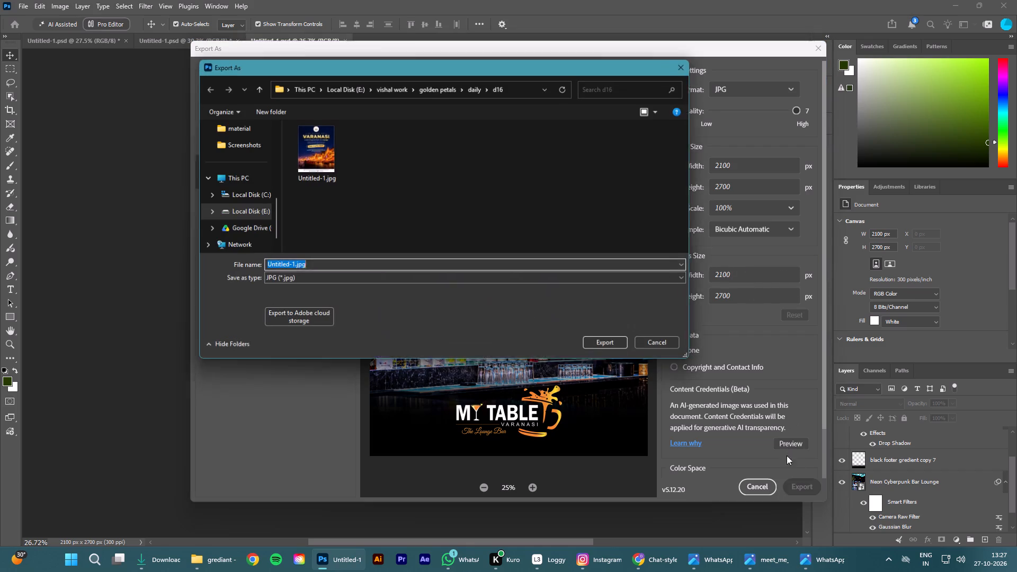
pyautogui.scroll(8, 256, 222)
pyautogui.click(231, 192)
pyautogui.scroll(-12, 476, 219)
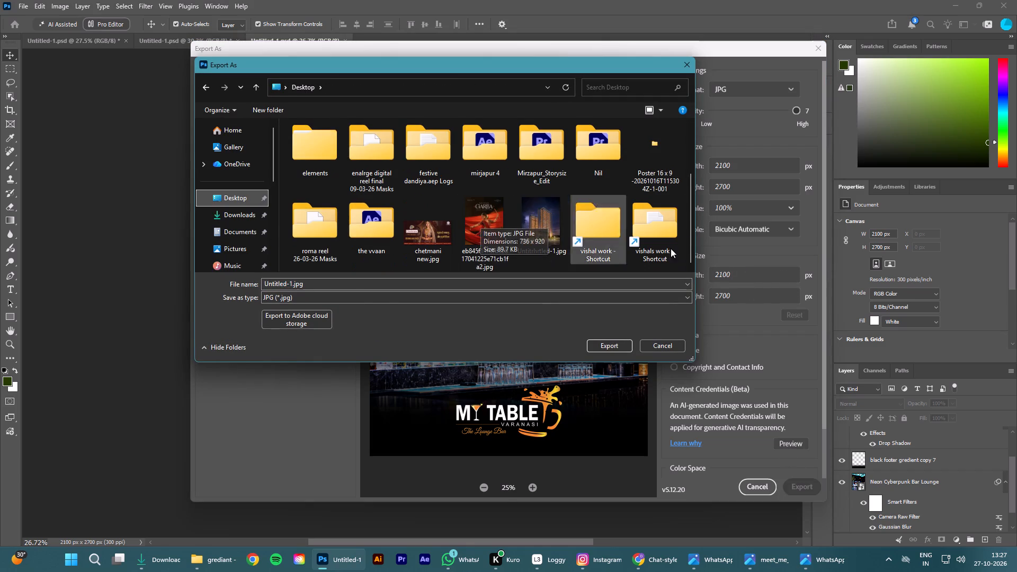
pyautogui.click(691, 238)
pyautogui.doubleClick(658, 223)
# Export the post as Untitled-1.jpg into the d1 folder inside my table/daily.
pyautogui.scroll(-2, 404, 199)
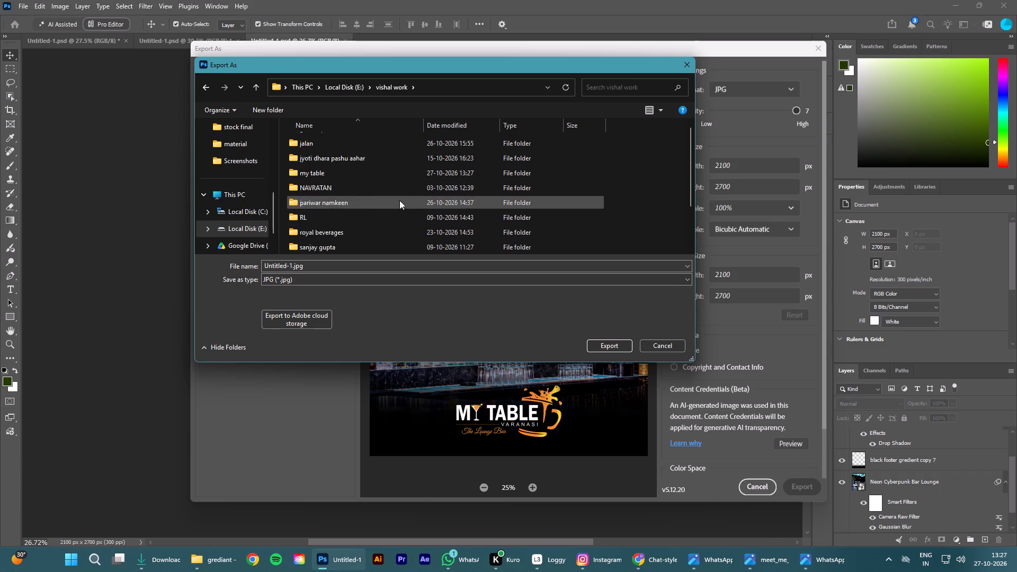
pyautogui.scroll(-8, 399, 200)
pyautogui.scroll(7, 366, 221)
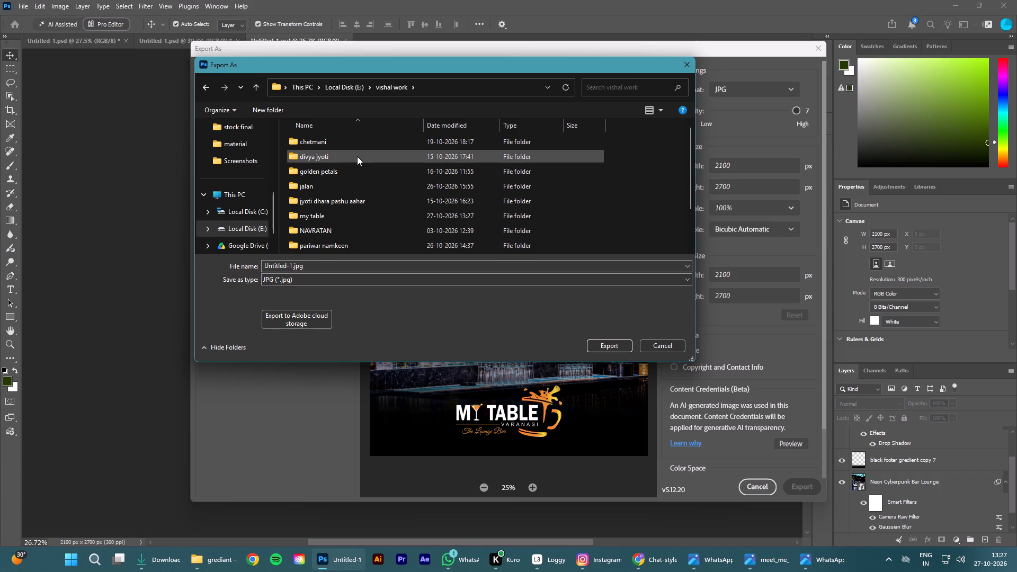
pyautogui.doubleClick(358, 211)
pyautogui.doubleClick(326, 141)
pyautogui.click(388, 201)
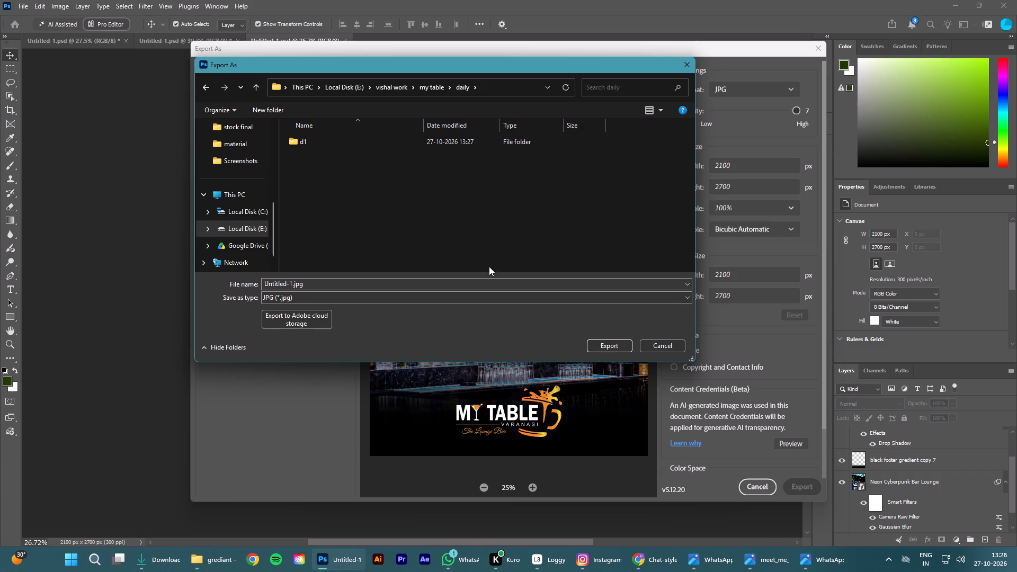
pyautogui.doubleClick(358, 143)
pyautogui.click(374, 199)
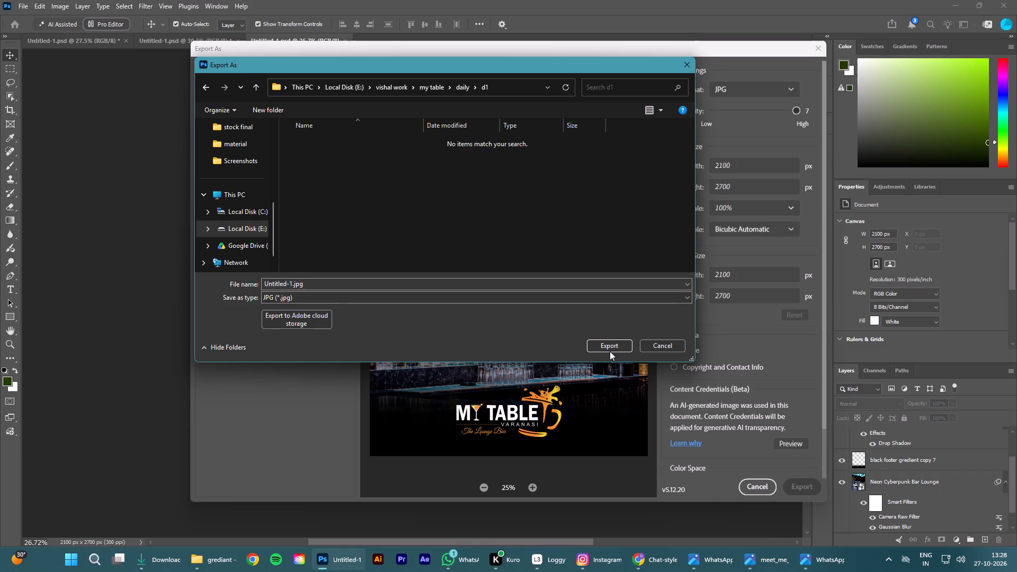
pyautogui.click(610, 344)
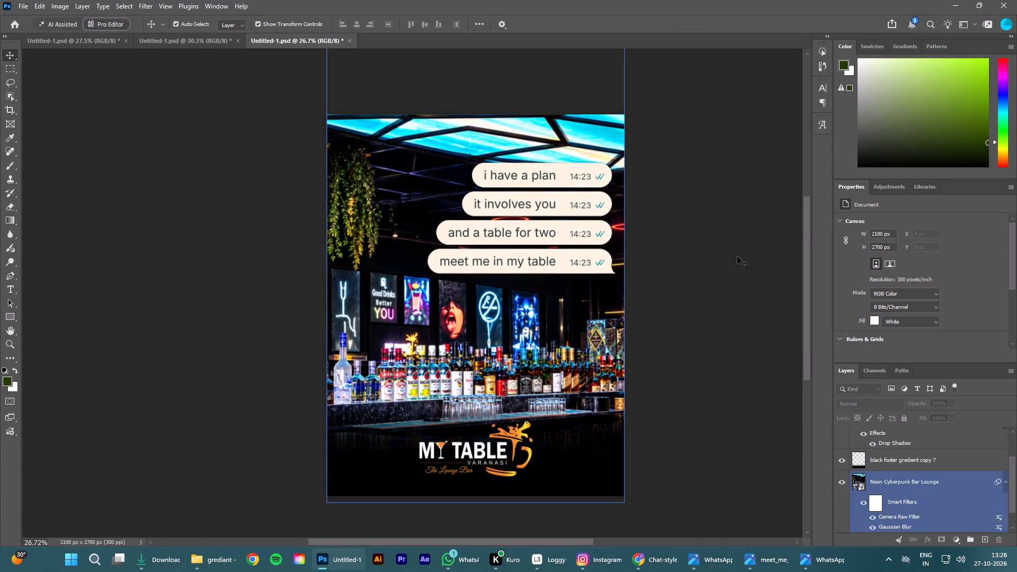
pyautogui.click(737, 256)
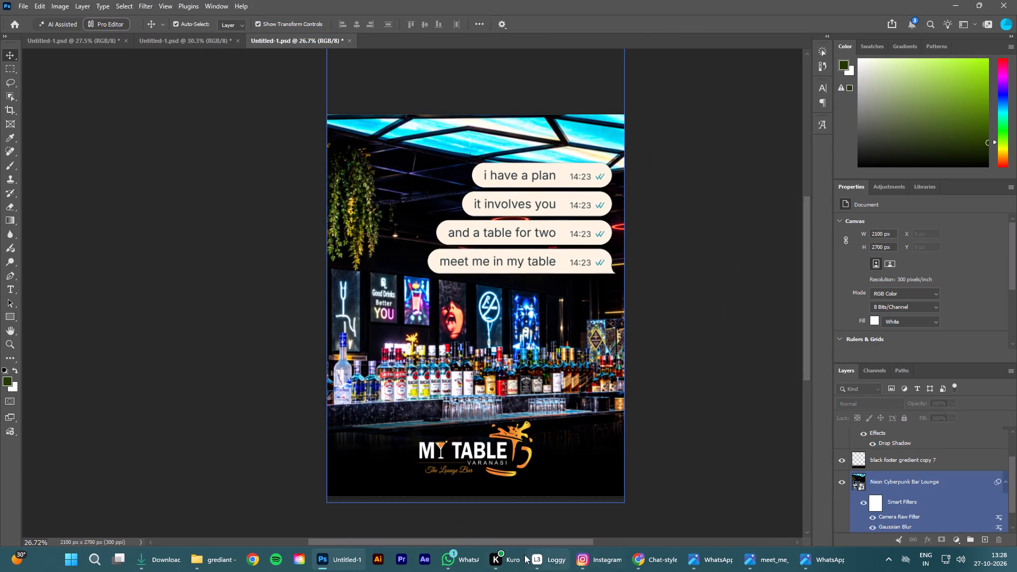